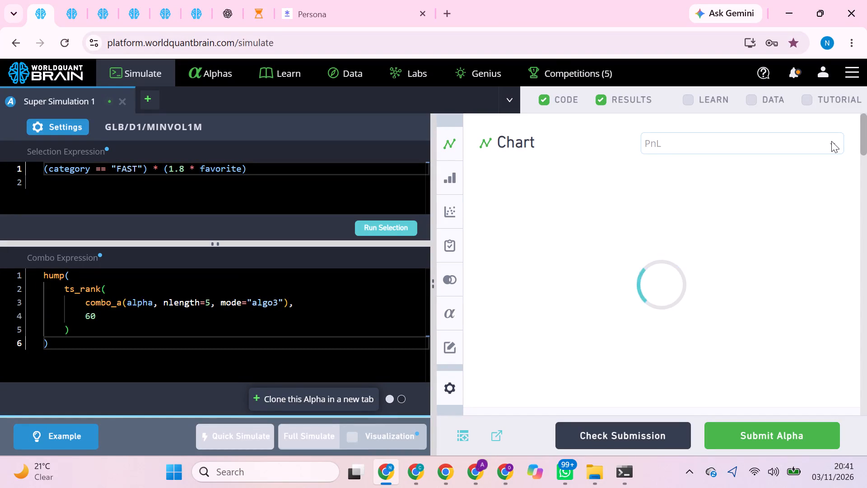
Dismiss the three error banners above the Super Simulation 1 results.
scroll(737, 244, down, 1)
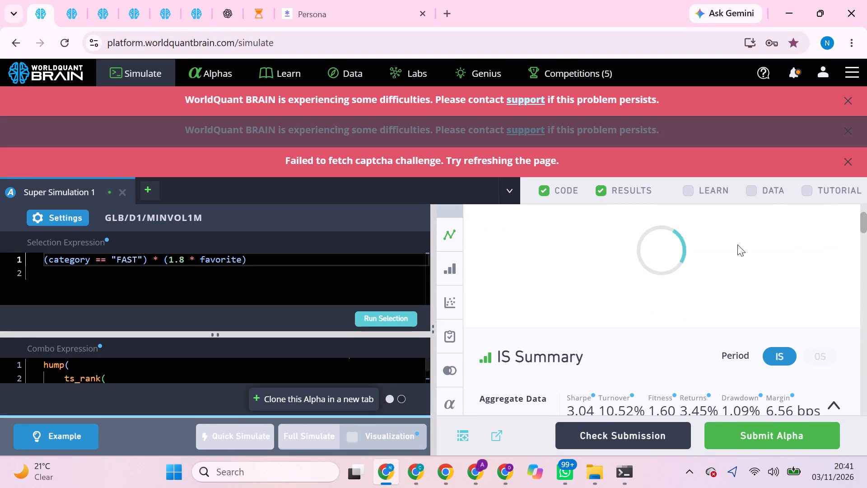
click(851, 160)
drag(844, 124, 851, 129)
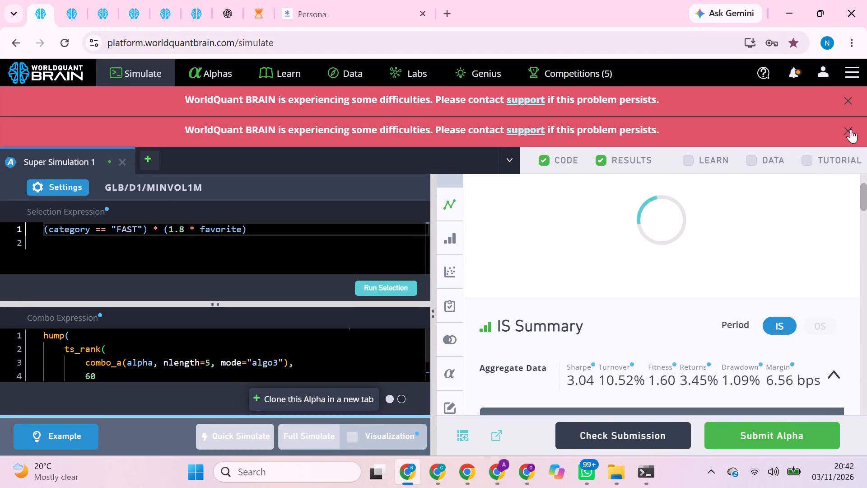
click(851, 129)
click(847, 103)
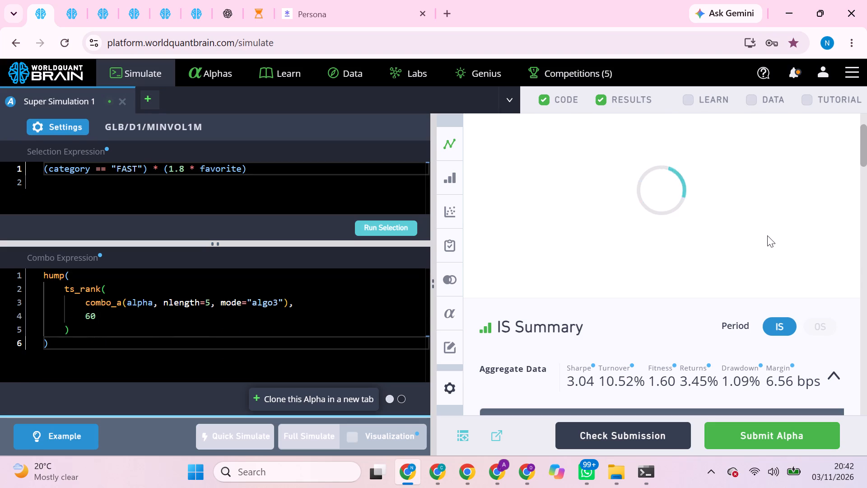
Run the Prod Correlation check for the simulated super alpha.
scroll(767, 235, down, 5)
scroll(767, 235, up, 2)
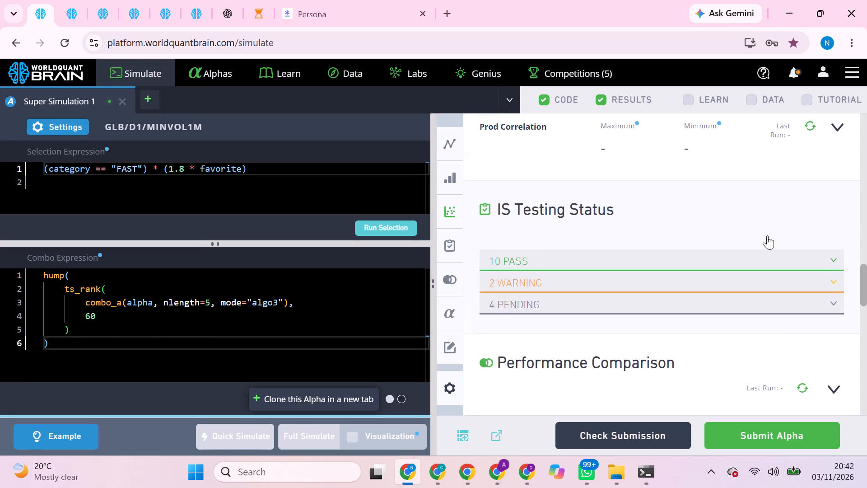
scroll(767, 235, up, 1)
click(815, 130)
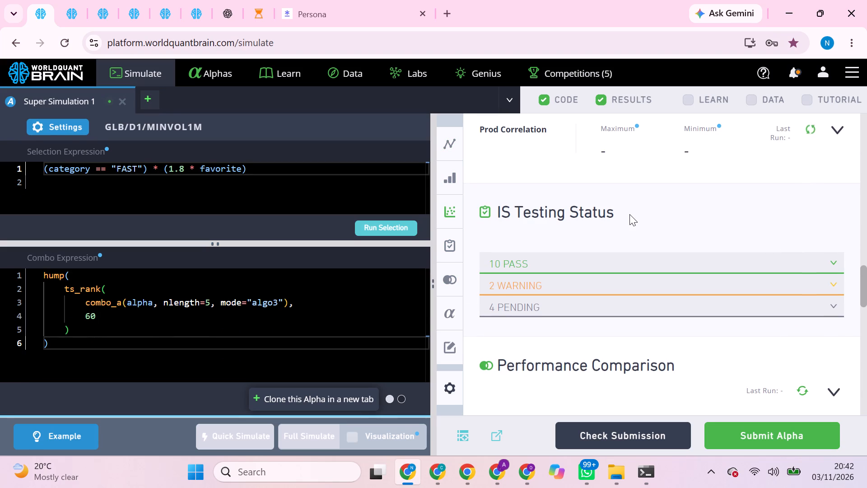
scroll(632, 245, up, 1)
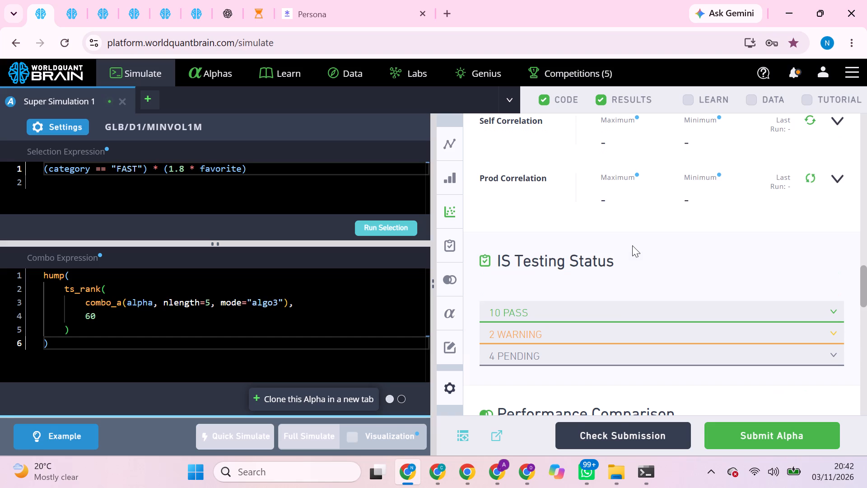
scroll(632, 245, up, 1)
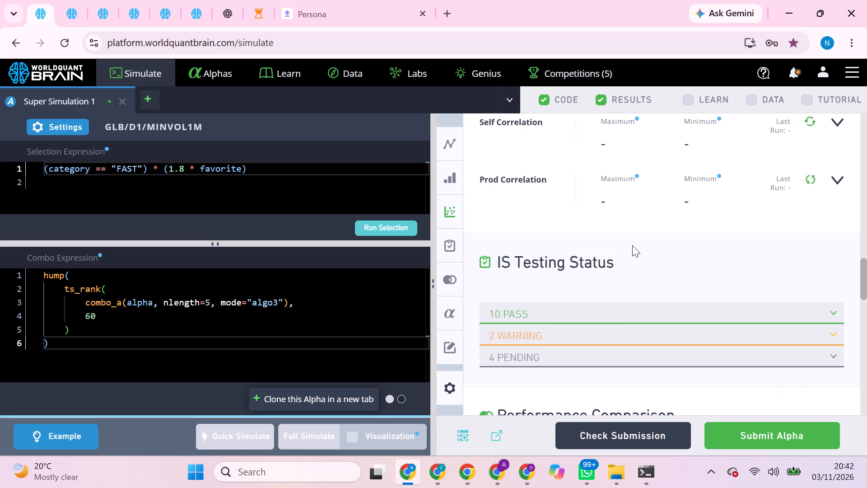
scroll(632, 245, up, 4)
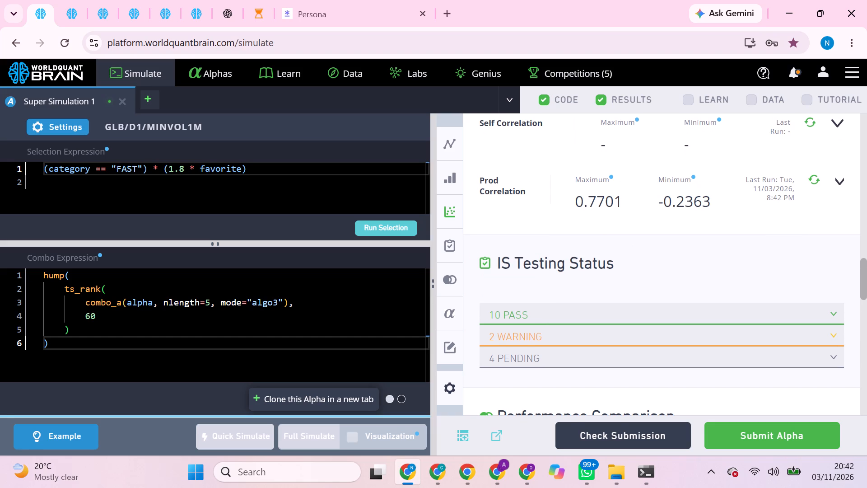
Switch to the alphas list, close the open model307 alpha details and reload the Unsubmitted alphas.
click(60, 0)
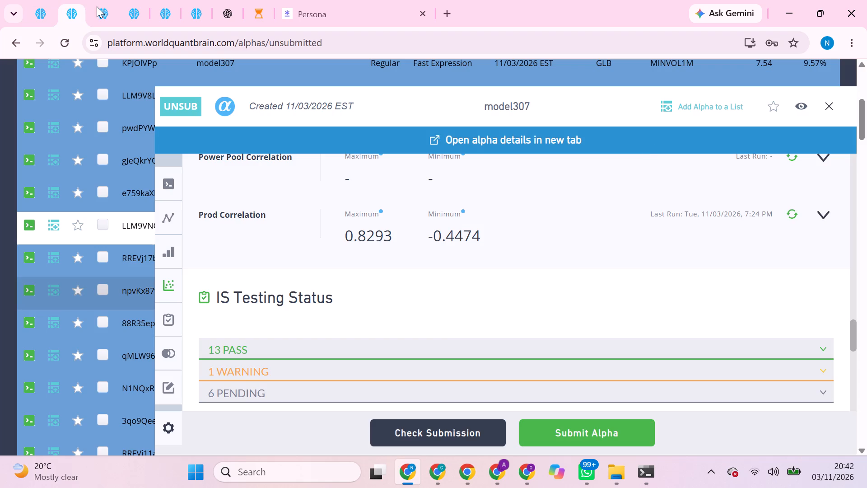
click(832, 103)
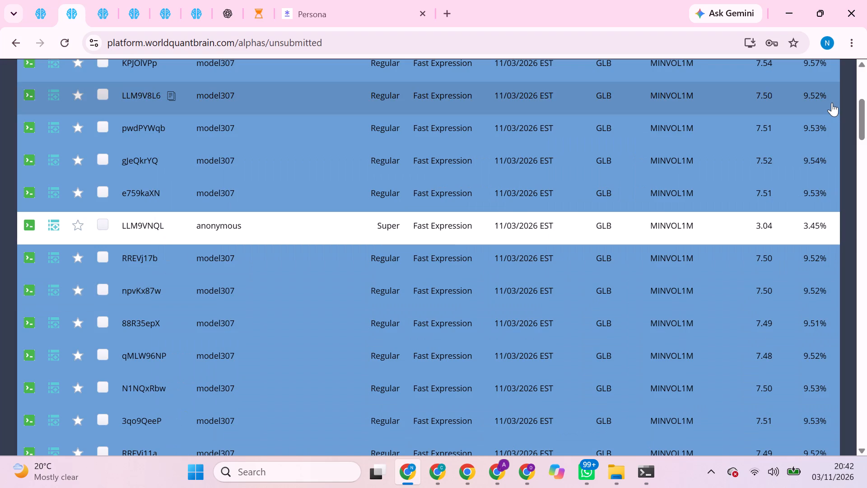
scroll(707, 157, up, 4)
double_click(228, 146)
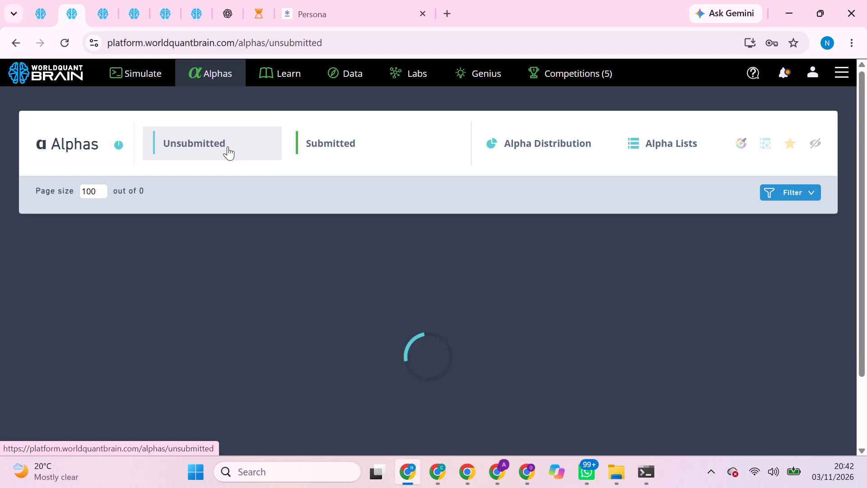
Open the details of unsubmitted api_alpha QPv3Lgdw and examine its failed IS test and simulation settings.
scroll(364, 300, down, 2)
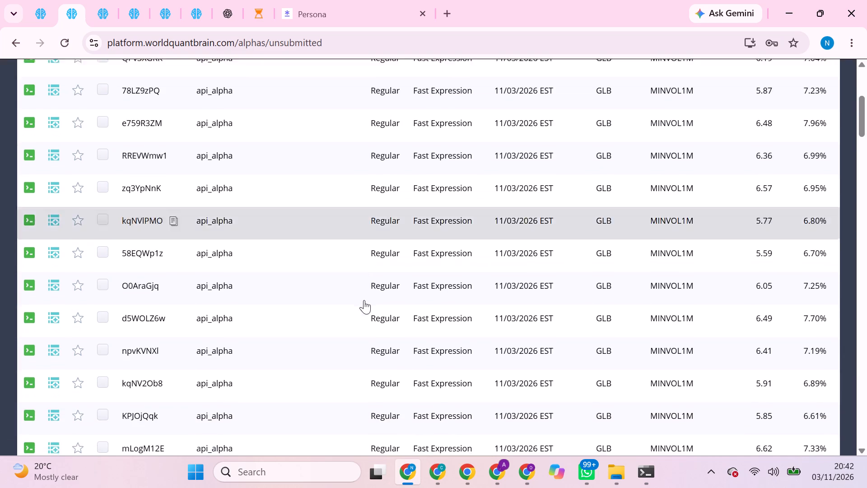
scroll(364, 300, down, 3)
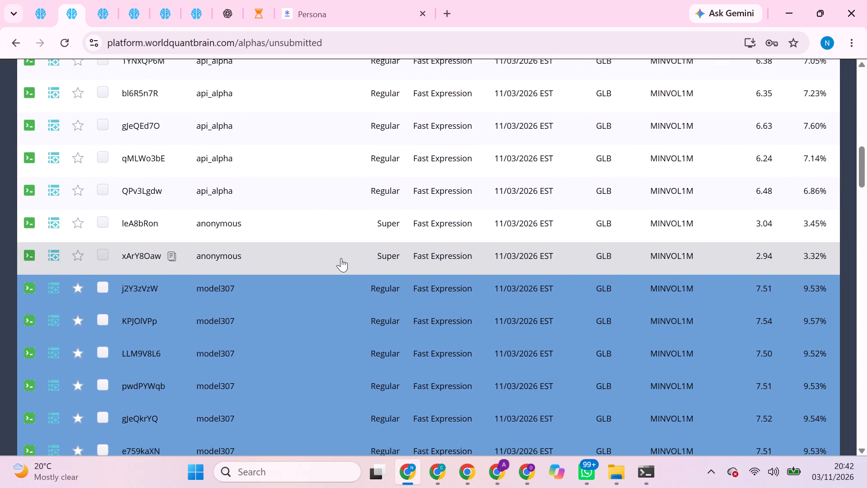
click(313, 176)
click(313, 184)
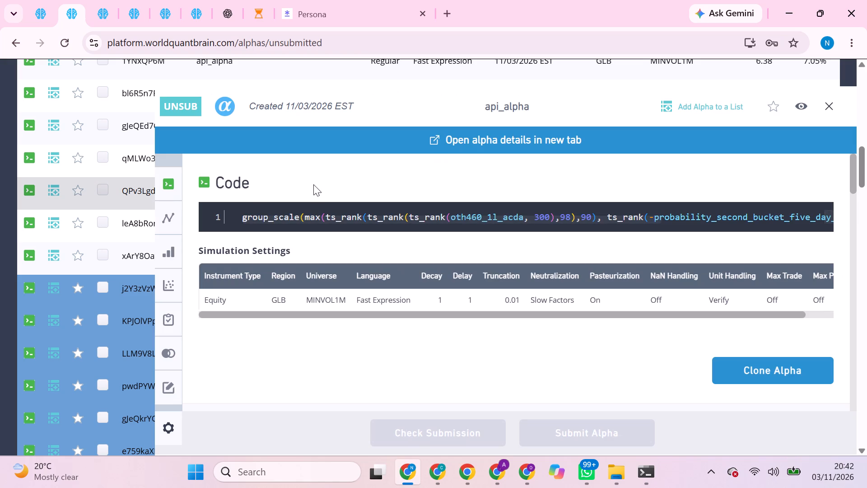
scroll(130, 126, up, 1)
scroll(399, 388, down, 3)
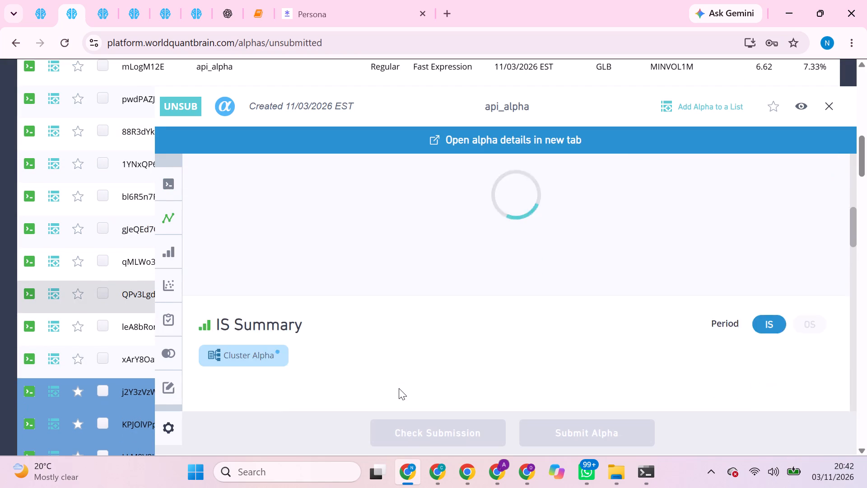
scroll(399, 388, down, 2)
scroll(399, 388, up, 3)
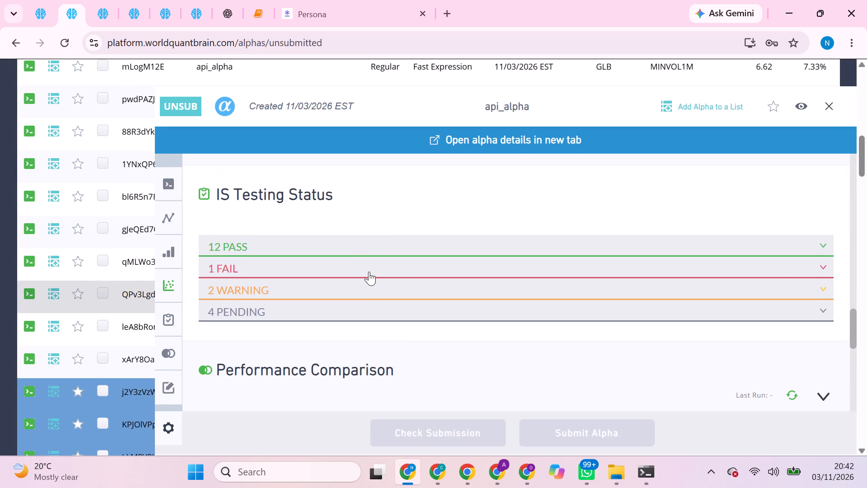
click(369, 273)
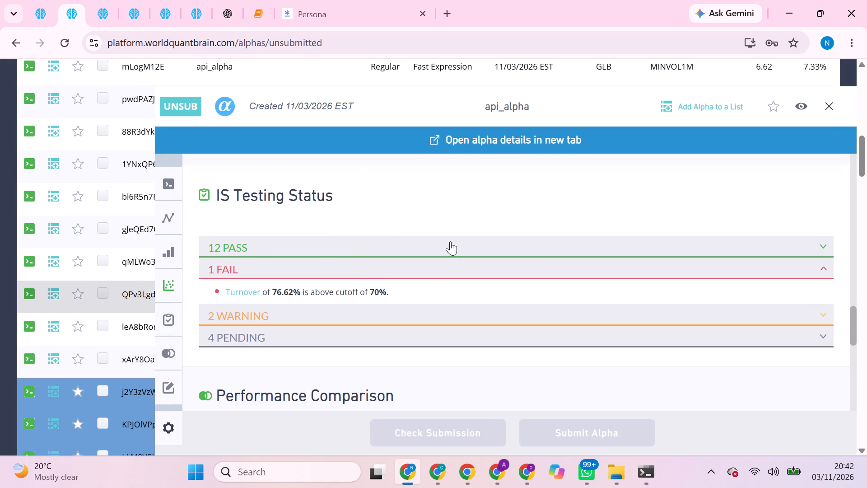
scroll(450, 241, up, 10)
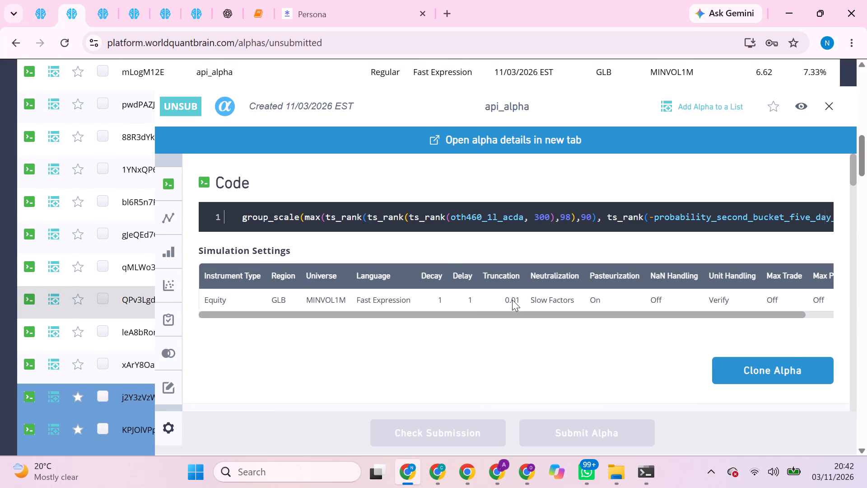
In the RegularAlpha notebook's alpha_list generation cell, set truncation to 0.08 and decay to 6.
click(266, 23)
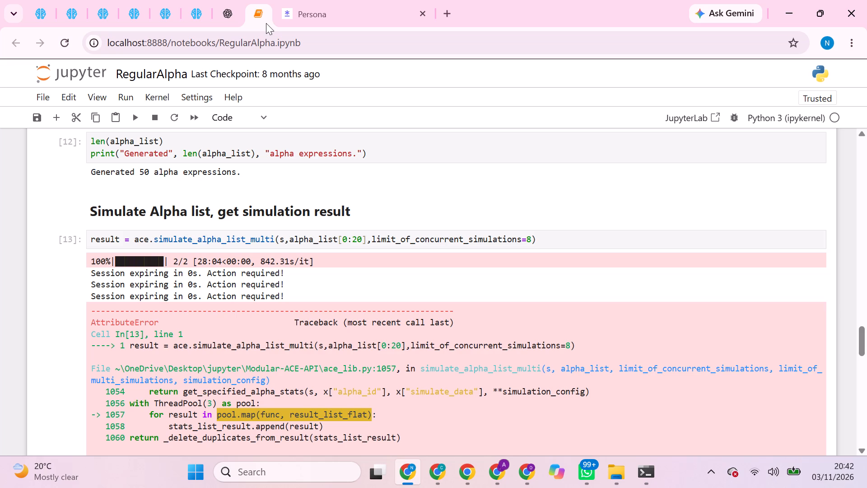
scroll(265, 255, up, 5)
scroll(265, 255, down, 1)
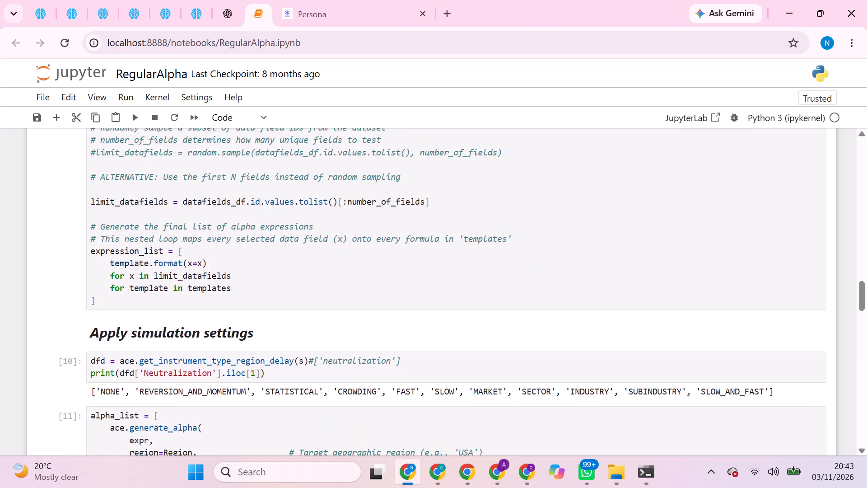
scroll(265, 255, down, 1)
scroll(265, 255, up, 4)
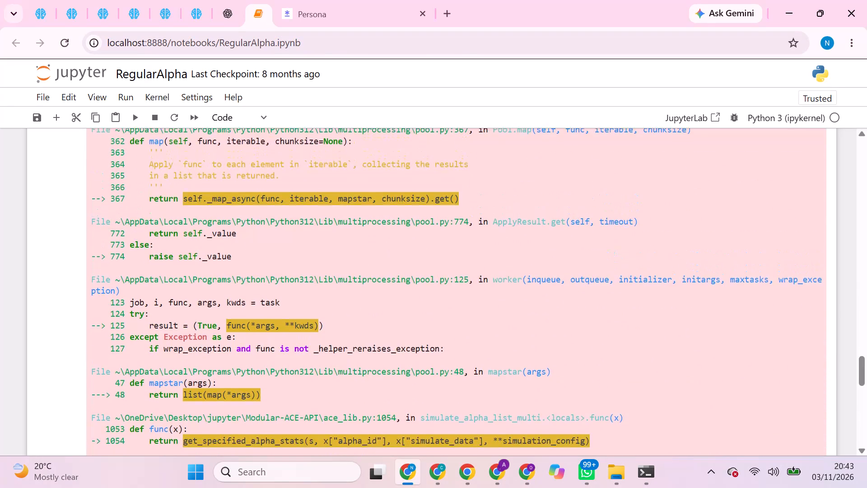
scroll(265, 255, up, 3)
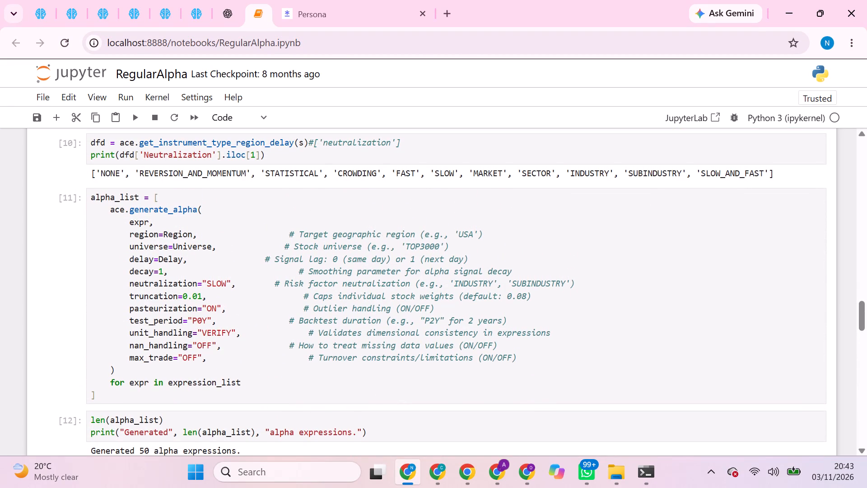
click(200, 296)
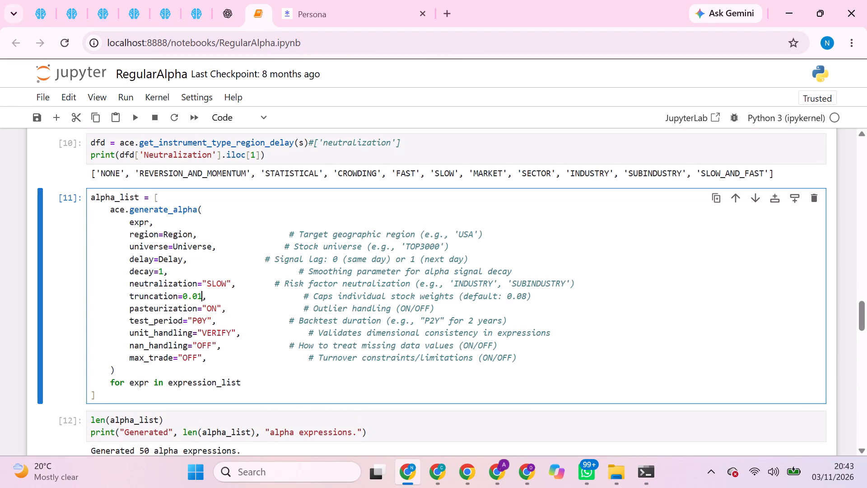
key(BackSpace)
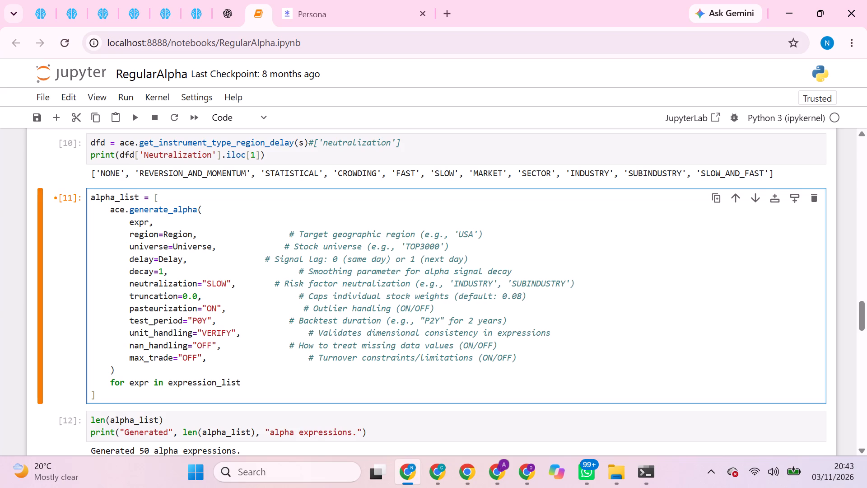
key(8)
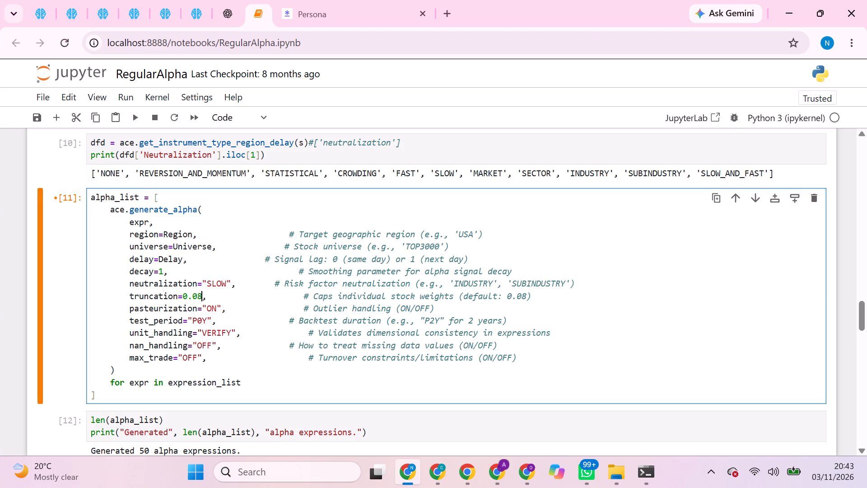
click(164, 272)
key(BackSpace)
key(6)
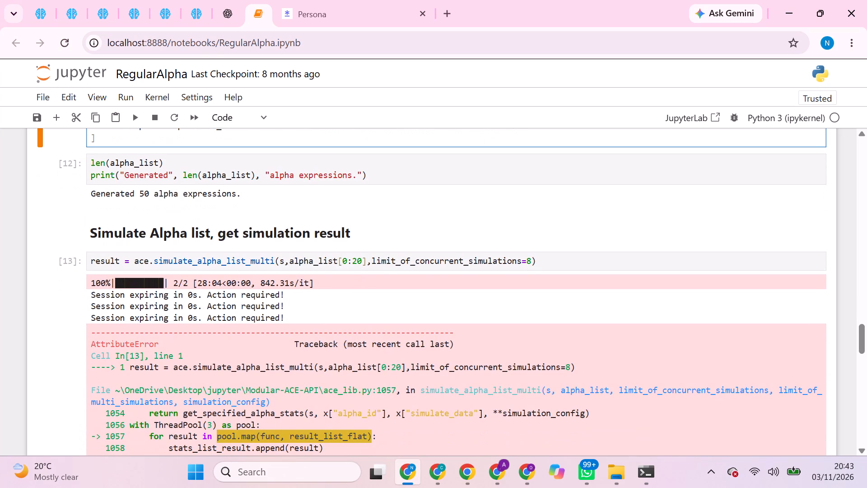
Change the alpha_list slice in the simulate_alpha_list_multi call to [20:40].
click(341, 259)
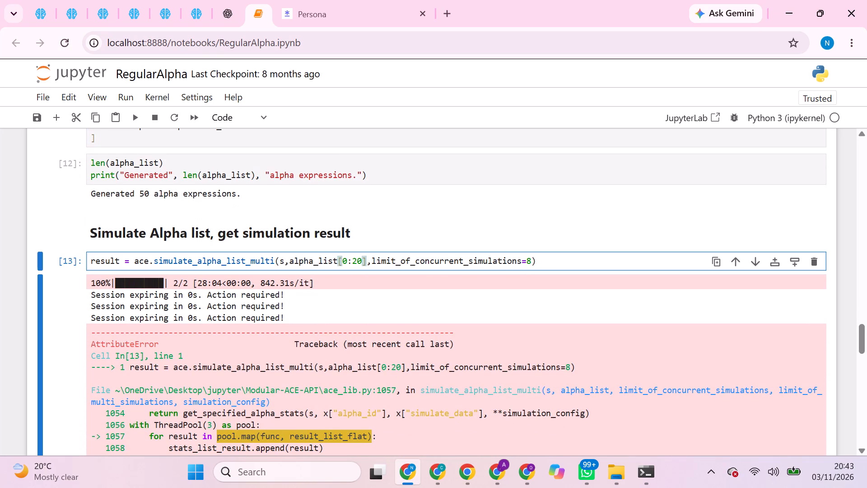
key(2)
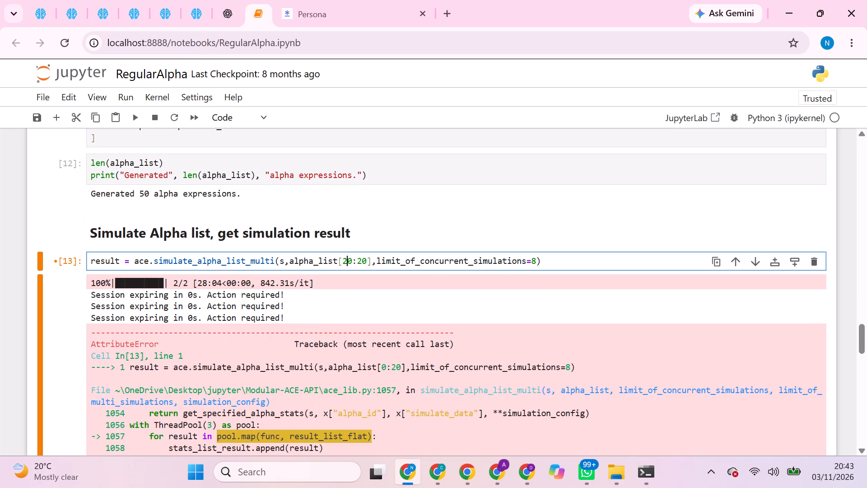
click(361, 261)
key(BackSpace)
key(4)
Restart the RegularAlpha notebook's kernel and run all cells.
click(167, 102)
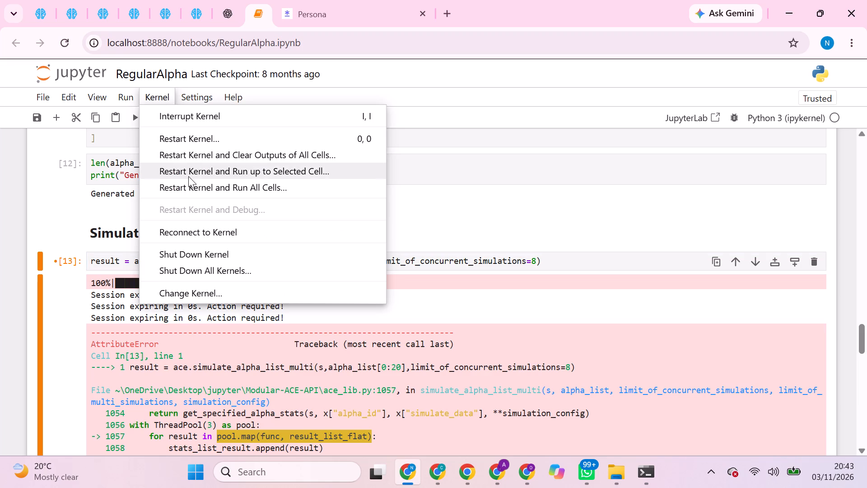
click(191, 187)
click(560, 290)
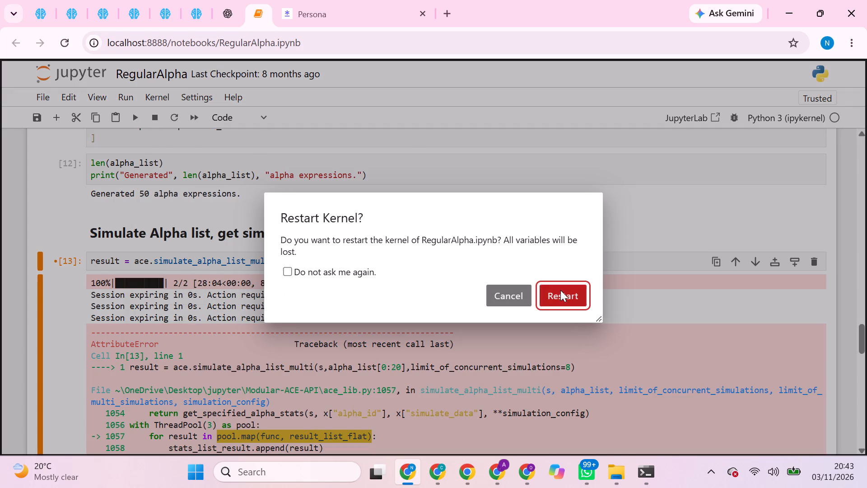
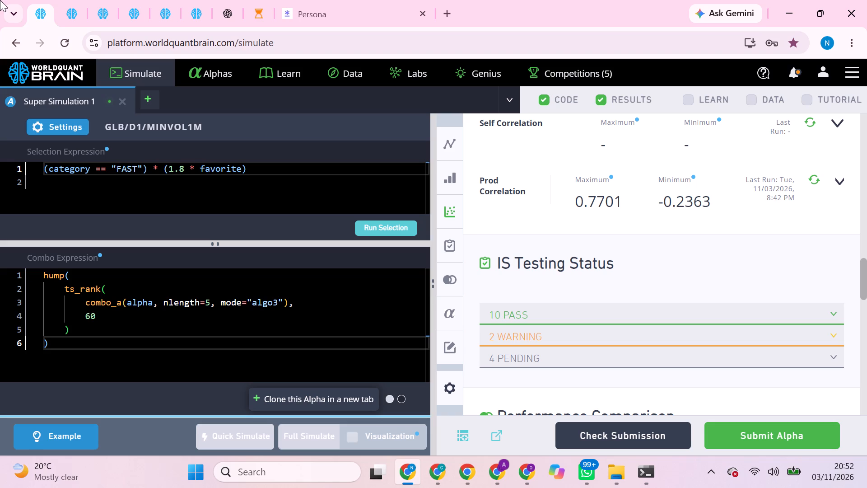
Return to the unsubmitted alphas page and close the open details of api_alpha QPv3Lgdw.
click(47, 0)
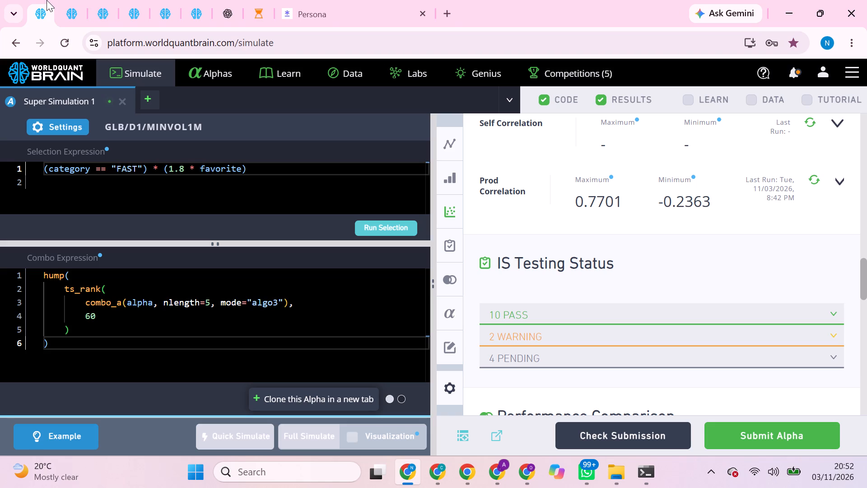
click(52, 0)
click(66, 5)
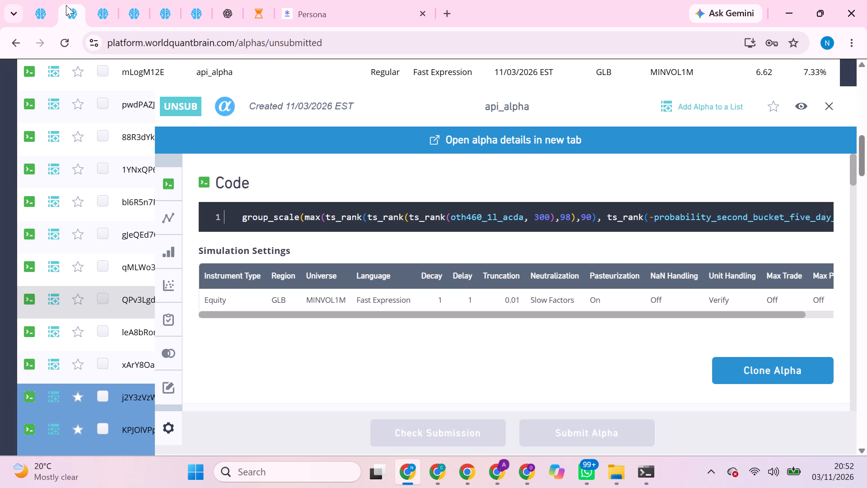
triple_click(275, 202)
click(828, 107)
Open the print preview of the unsubmitted alphas page.
scroll(730, 228, down, 1)
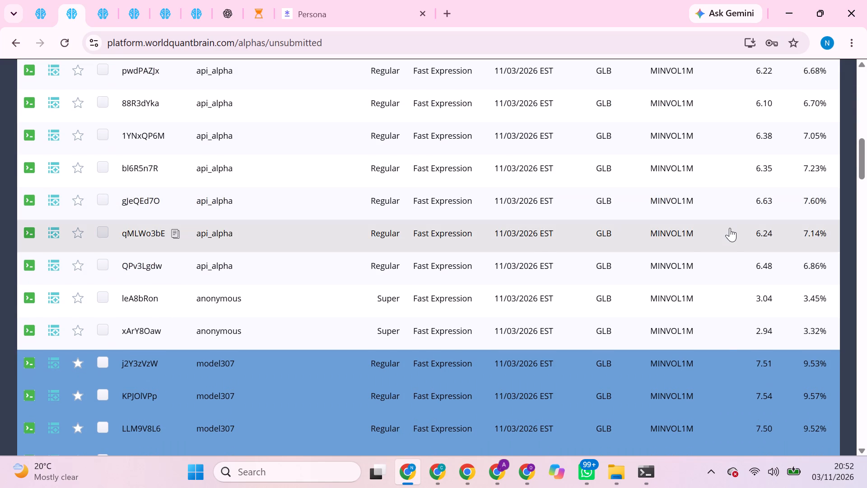
right_click(730, 228)
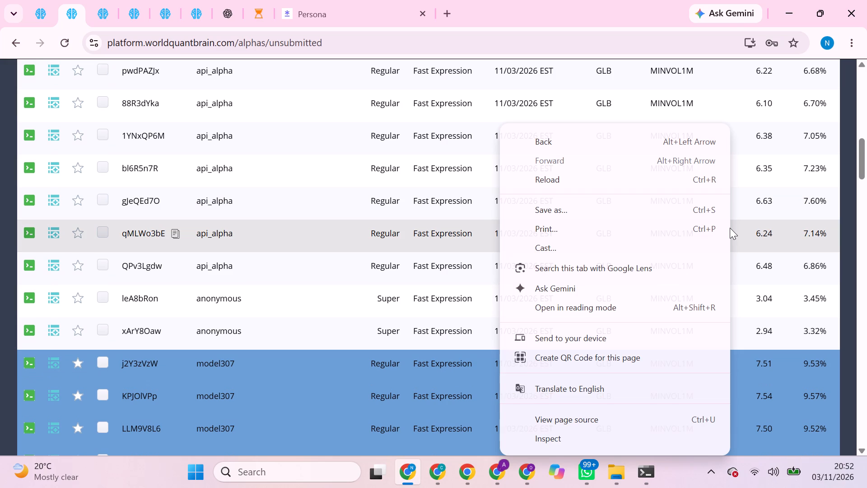
click(730, 228)
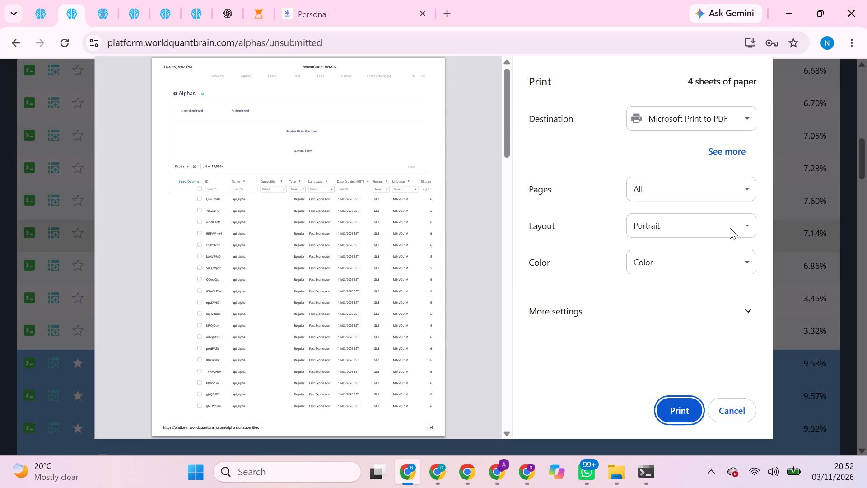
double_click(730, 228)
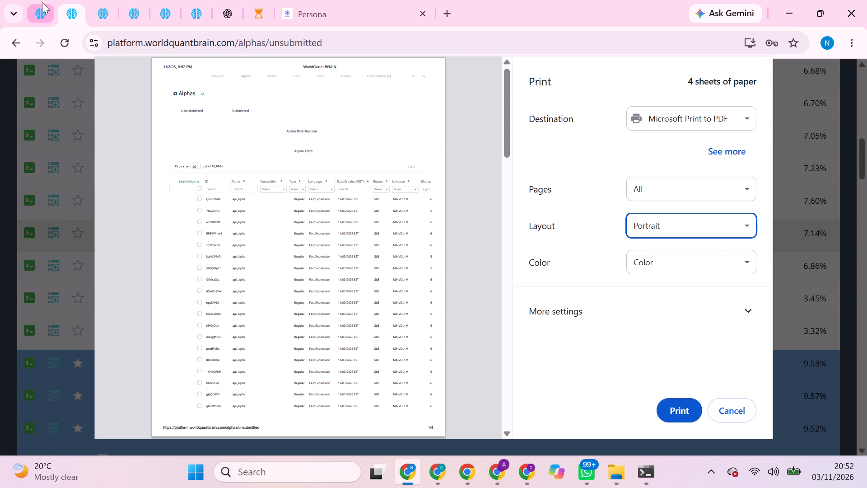
Return to the Simulate page and clear the entire Combo Expression of Super Simulation 1.
click(42, 2)
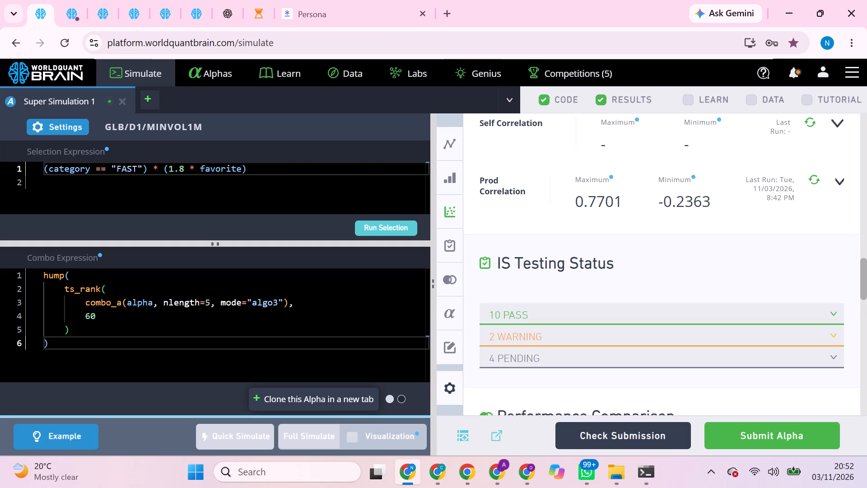
triple_click(88, 297)
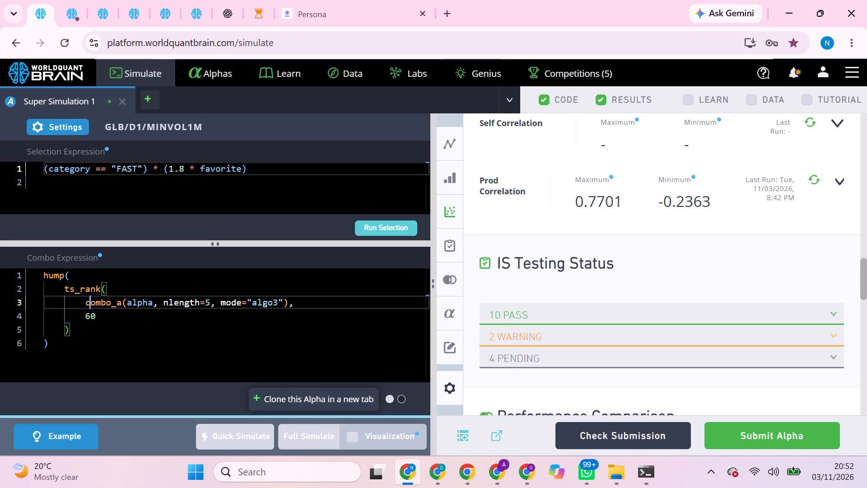
triple_click(88, 297)
key(BackSpace)
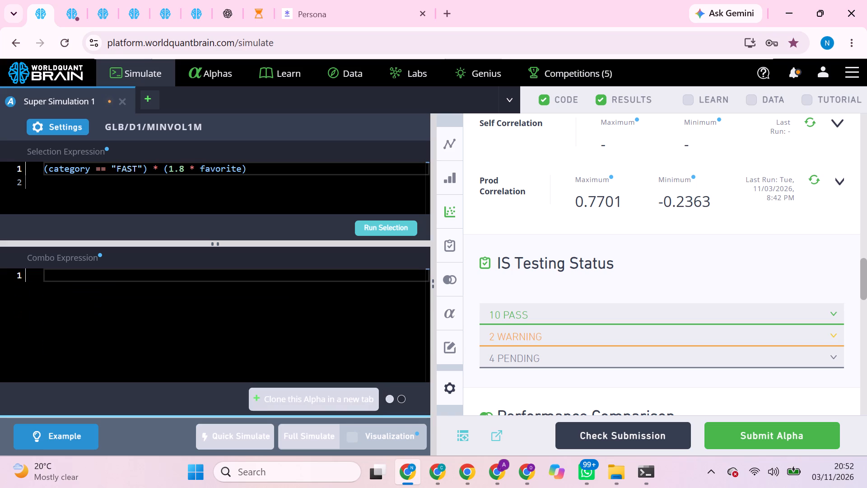
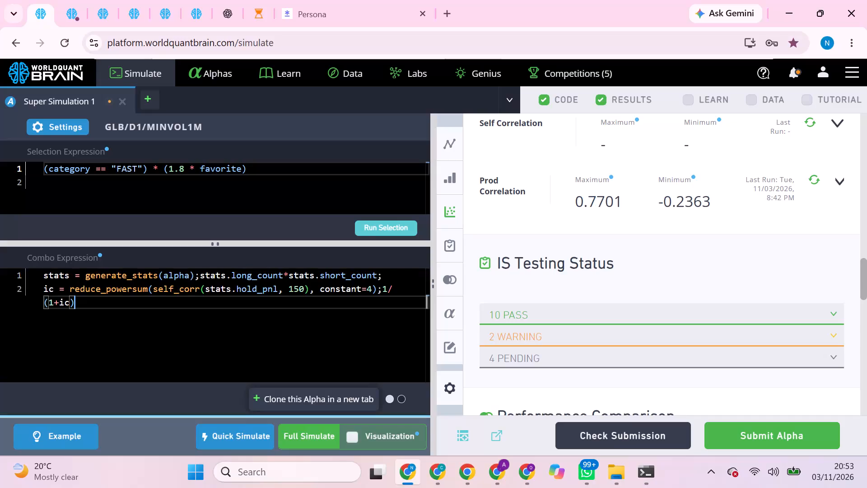
Run the selection expression to list the alphas chosen for the GLB/D1/MINVOL1M super alpha.
click(373, 232)
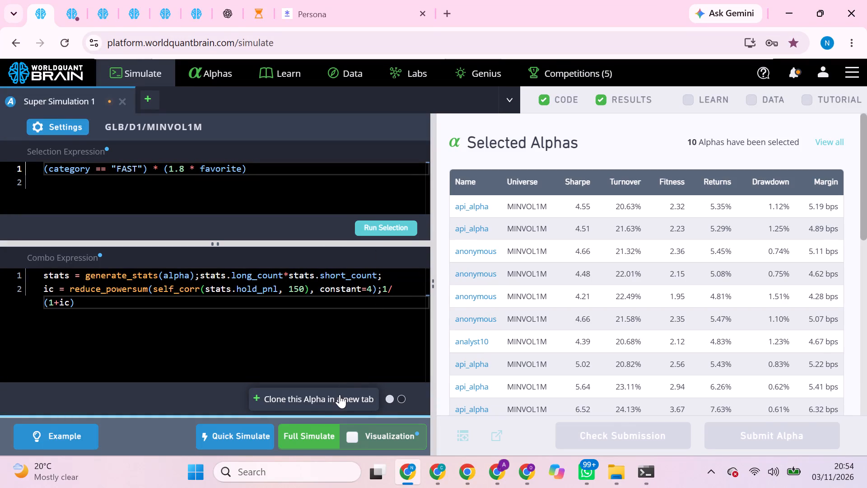
Run a full simulation of the super alpha with the 150-day hold_pnl self-correlation combo expression ending in 1/(1+ic).
click(330, 424)
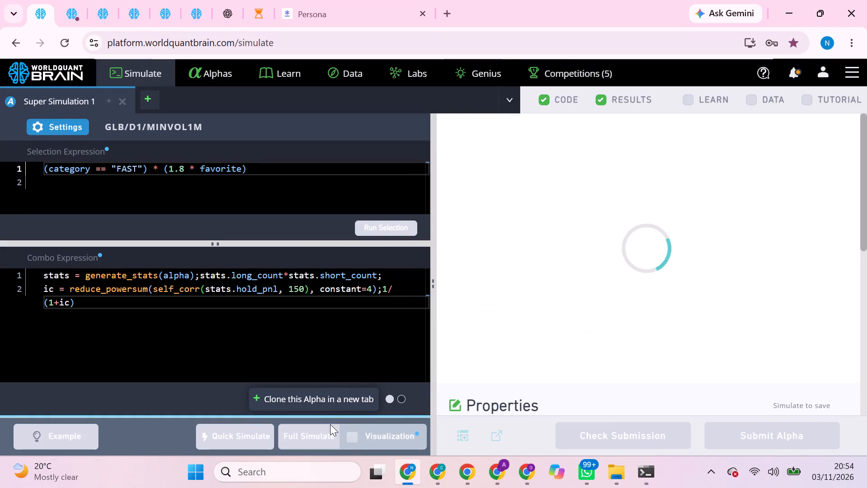
click(330, 424)
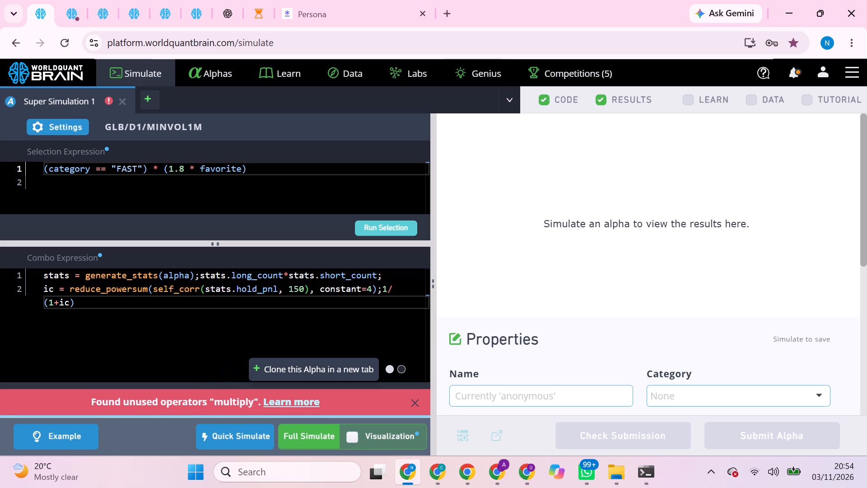
Remove the "stats." prefix from short_count in the first line of the combo expression.
click(320, 276)
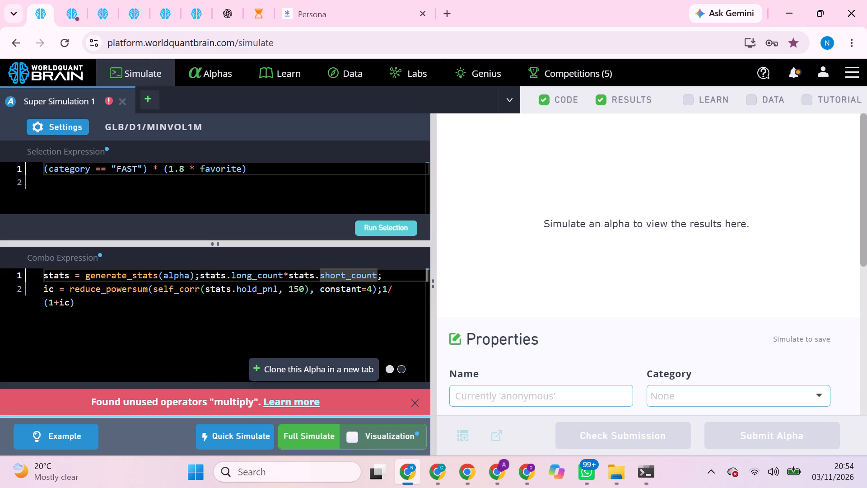
key(BackSpace)
key(BackSpace)
key(BackSpace)
key(BackSpace)
key(BackSpace)
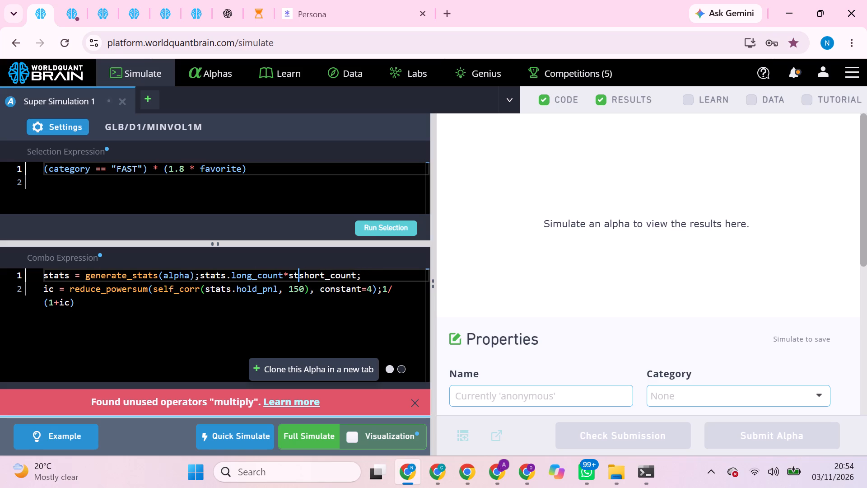
key(BackSpace)
Run a full simulation of Super Simulation 1 with the edited combo expression.
click(318, 435)
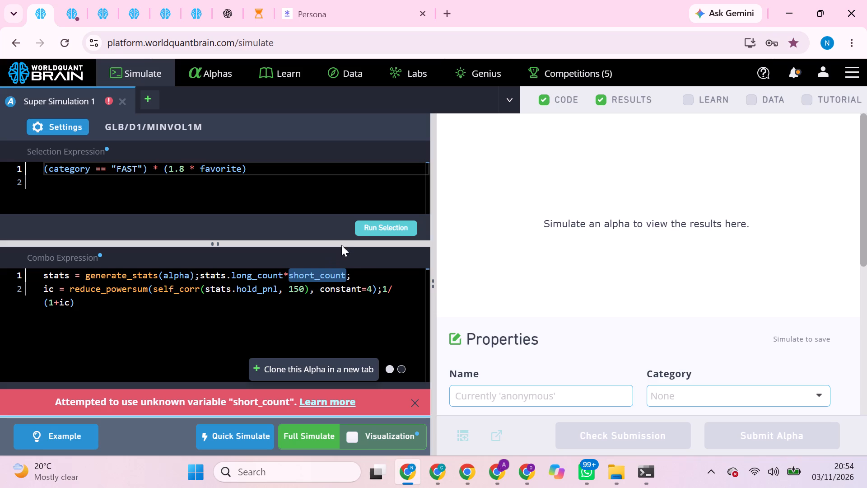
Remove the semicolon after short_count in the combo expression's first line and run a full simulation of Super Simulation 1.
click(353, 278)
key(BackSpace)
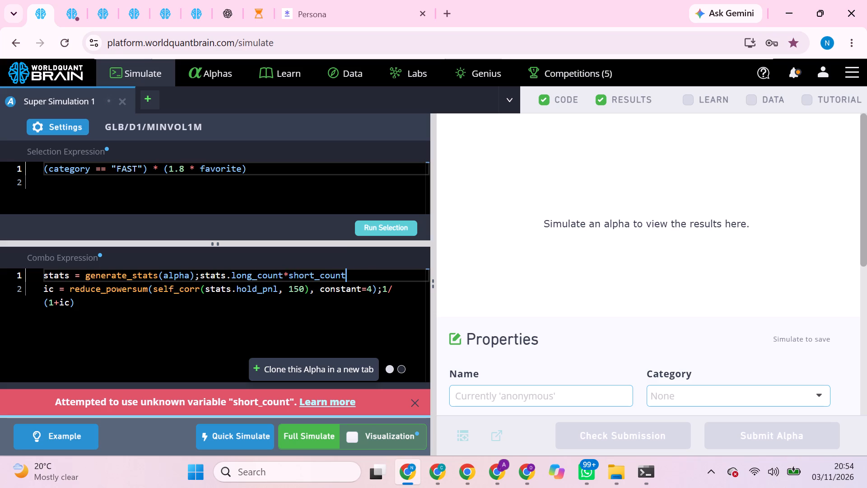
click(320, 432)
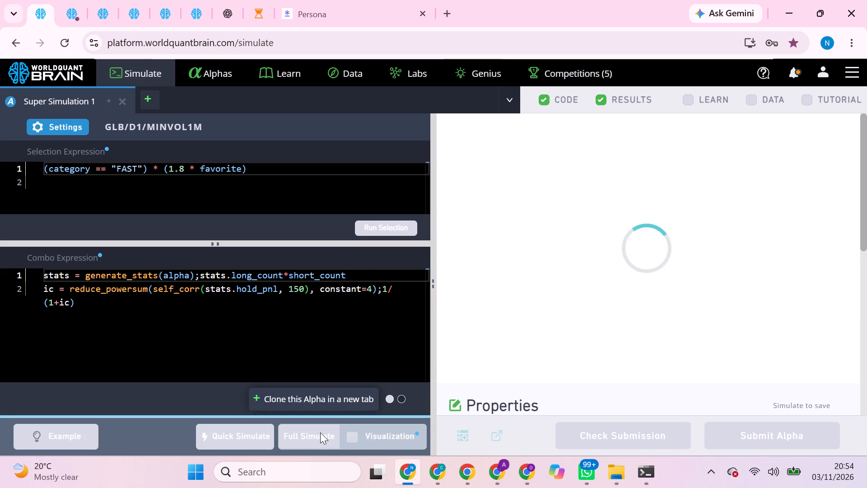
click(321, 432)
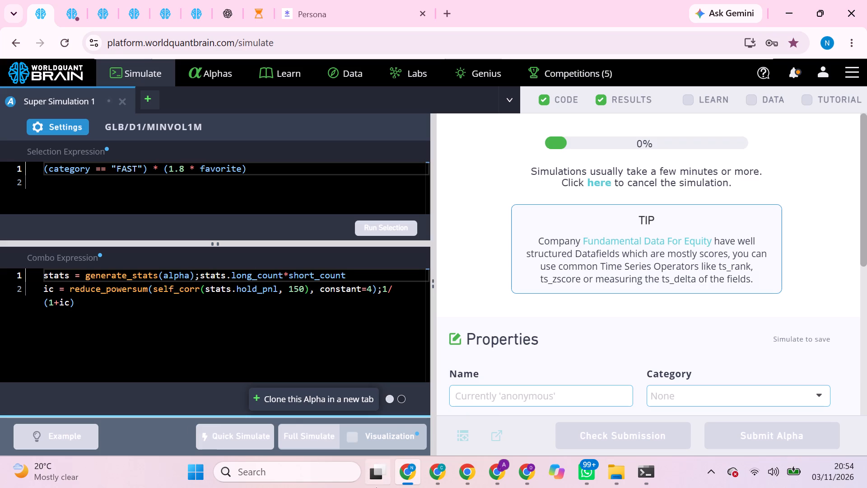
Clear the entire combo expression of Super Simulation 1.
double_click(247, 292)
triple_click(247, 292)
click(247, 292)
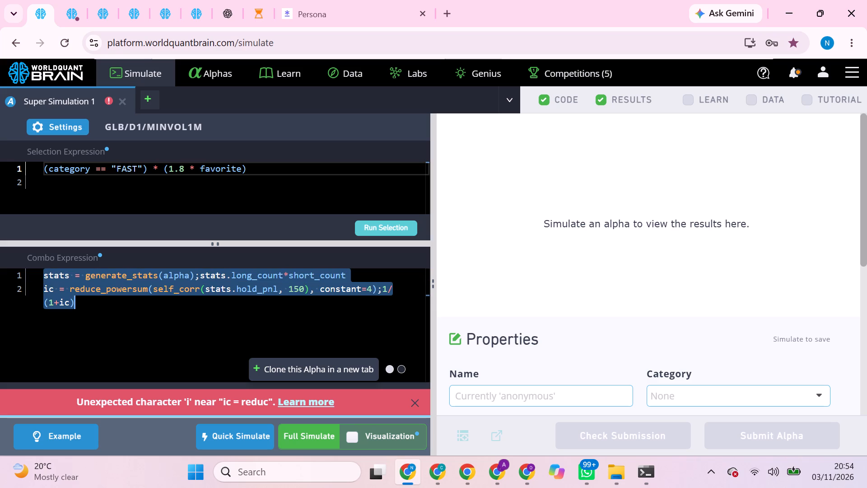
key(BackSpace)
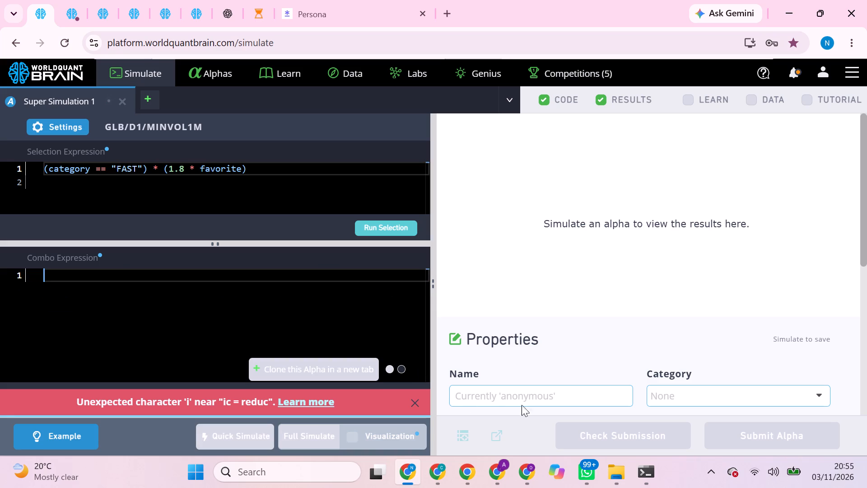
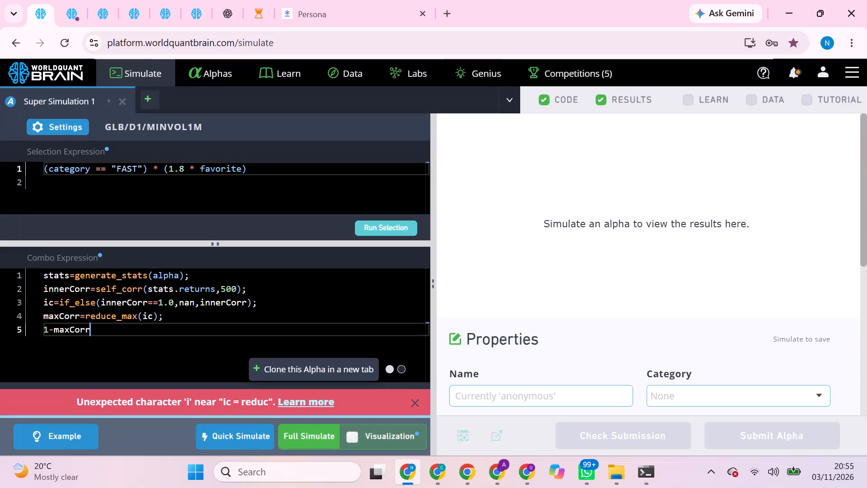
Run the FAST-category selection, and launch a full simulation of Super Simulation 1 with the 1-maxCorr combo expression.
click(380, 231)
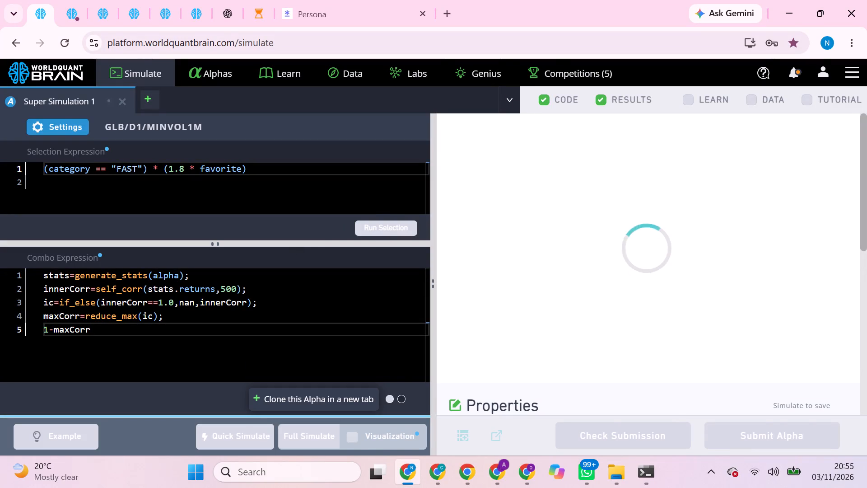
click(328, 436)
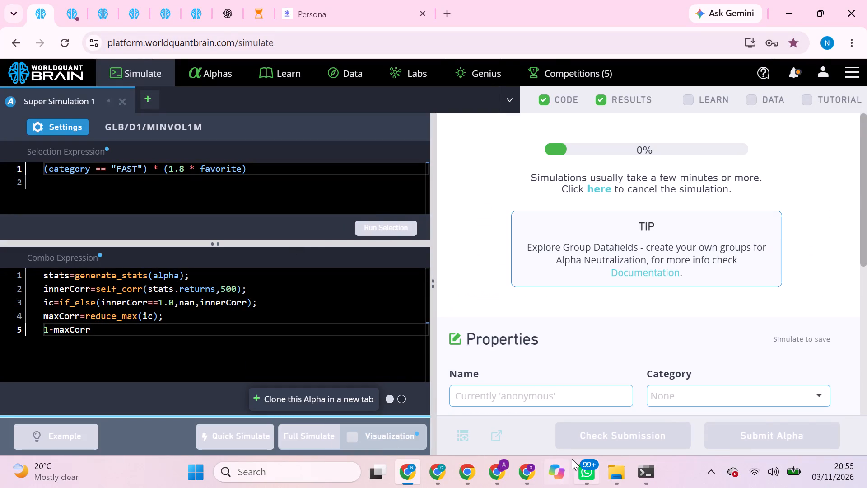
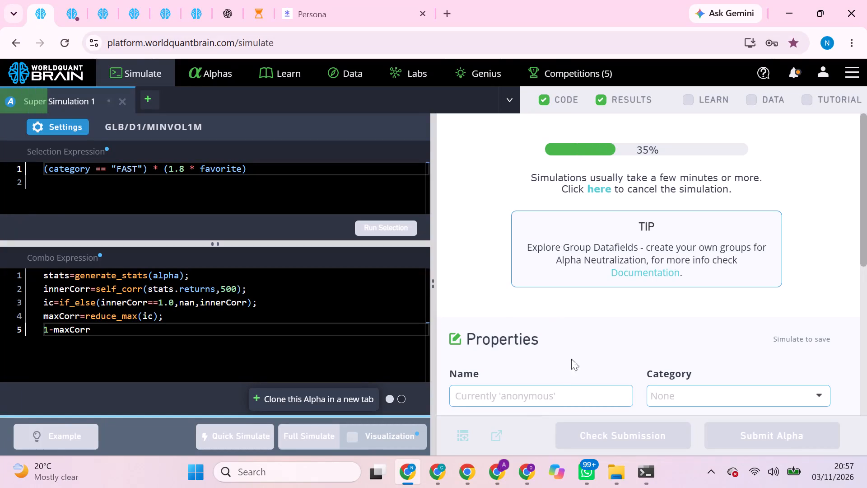
In the other browser profile's window, run the Prod Correlation check on the GLB/D1/MINVOL1M Super Simulation 1 that selects from model26.
click(522, 467)
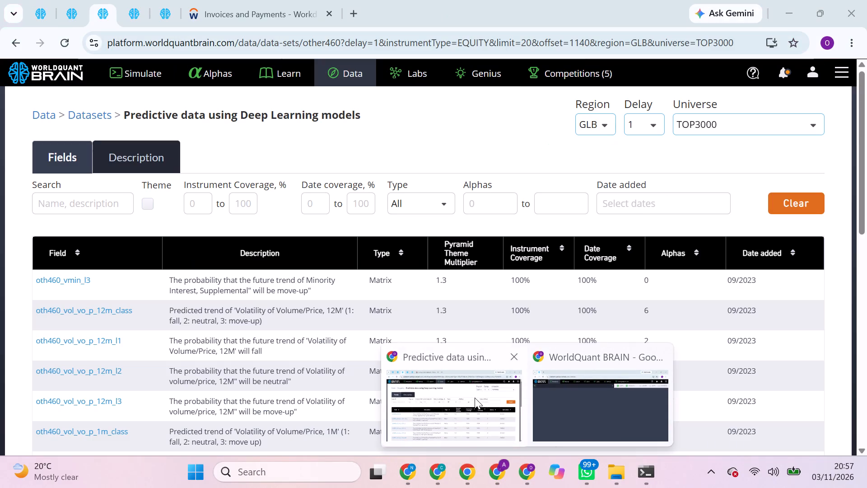
click(475, 398)
click(34, 0)
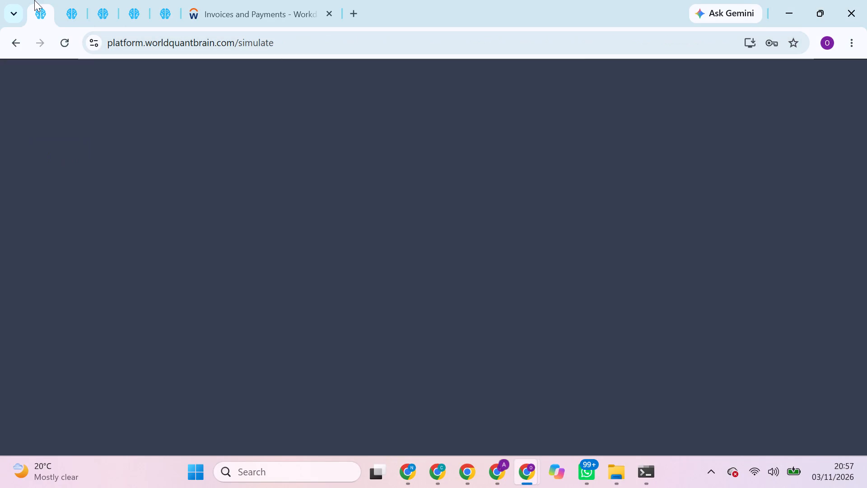
click(65, 8)
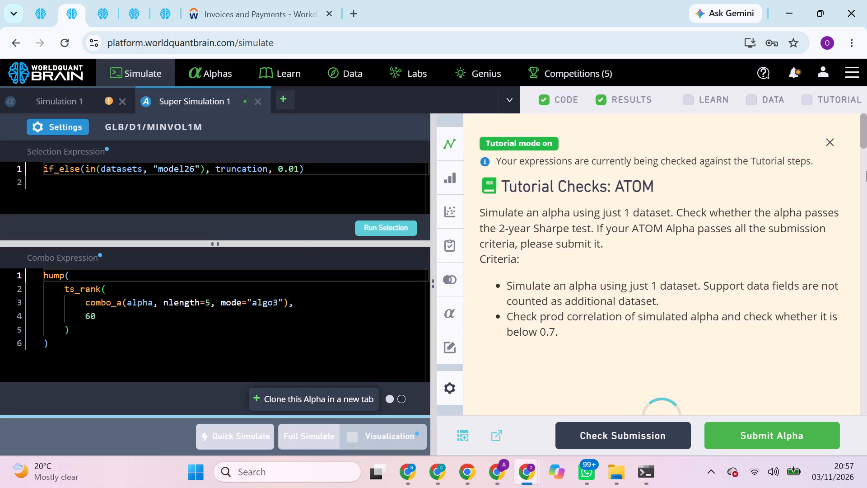
click(831, 139)
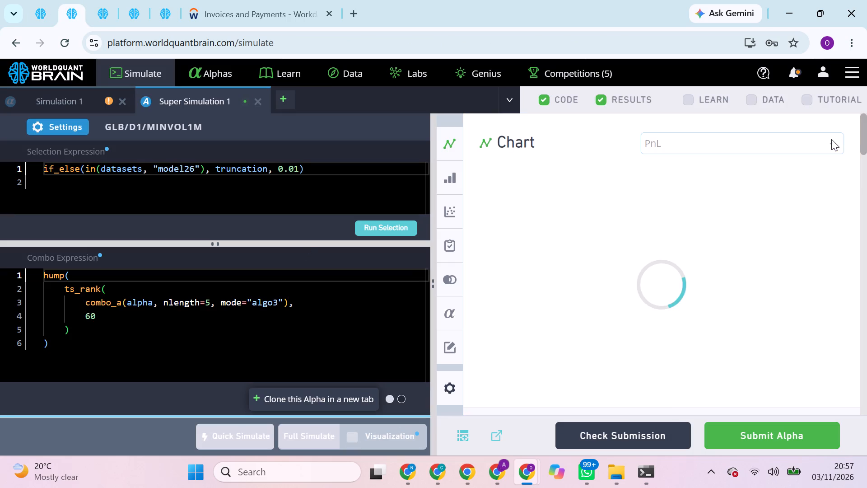
scroll(793, 274, down, 6)
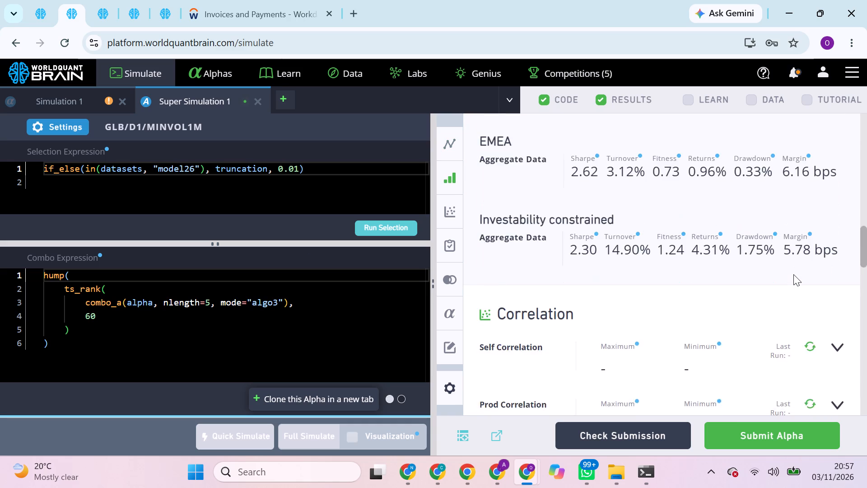
scroll(793, 274, down, 1)
click(815, 199)
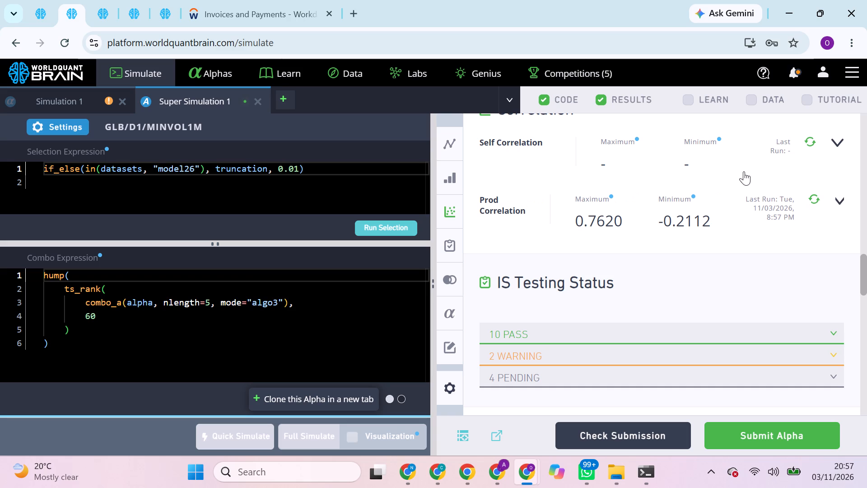
click(559, 197)
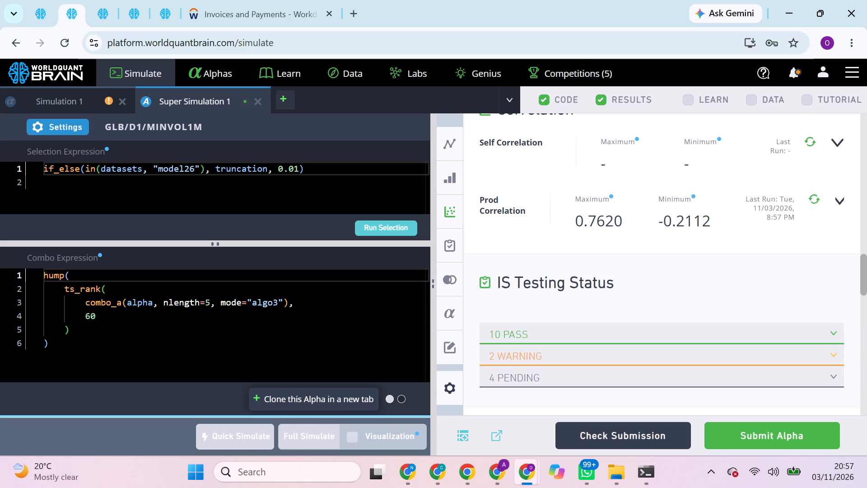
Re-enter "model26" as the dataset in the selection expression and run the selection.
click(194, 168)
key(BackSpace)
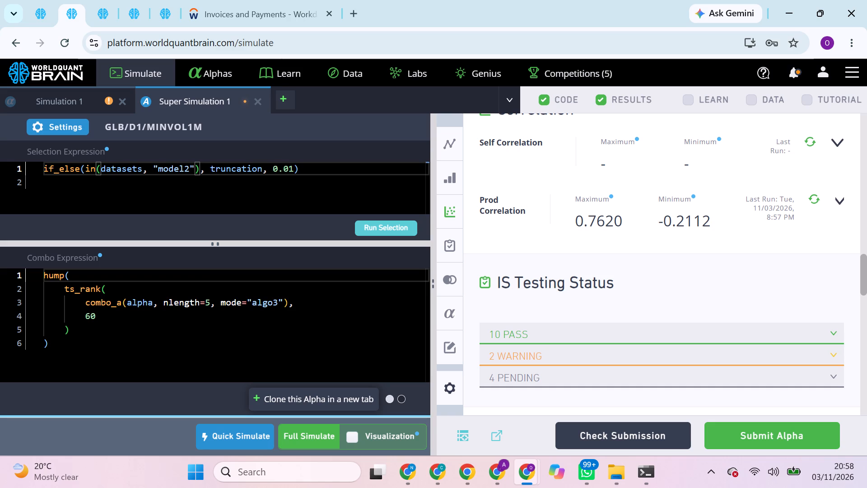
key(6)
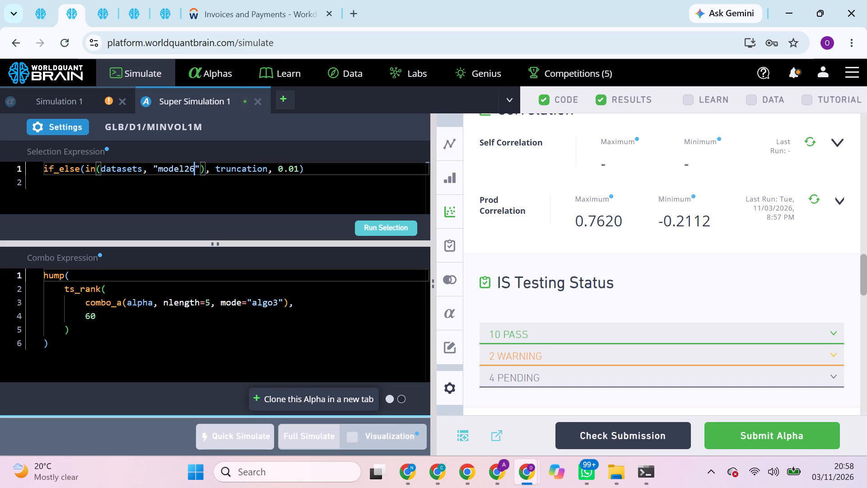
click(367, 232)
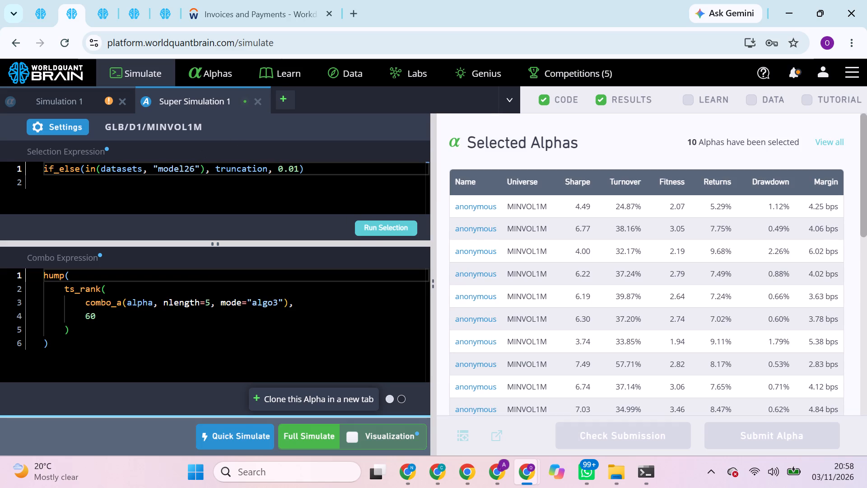
Change the dataset in the selection expression to "model29" and run the selection.
click(194, 164)
key(BackSpace)
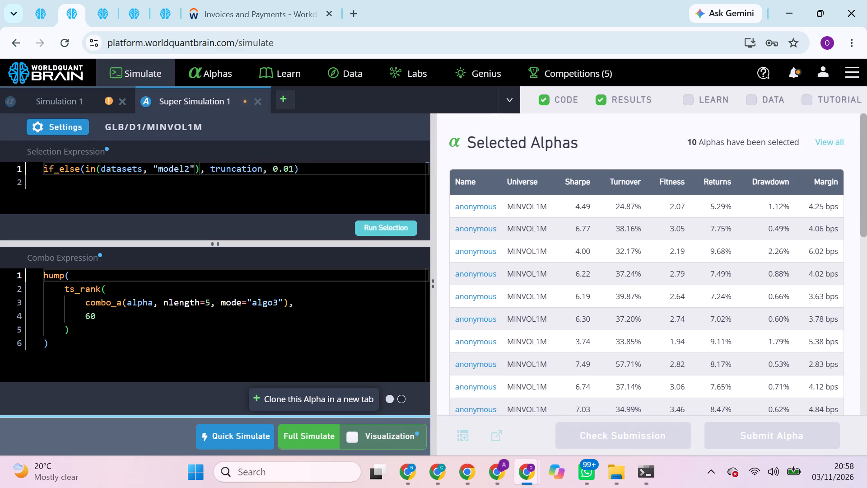
key(9)
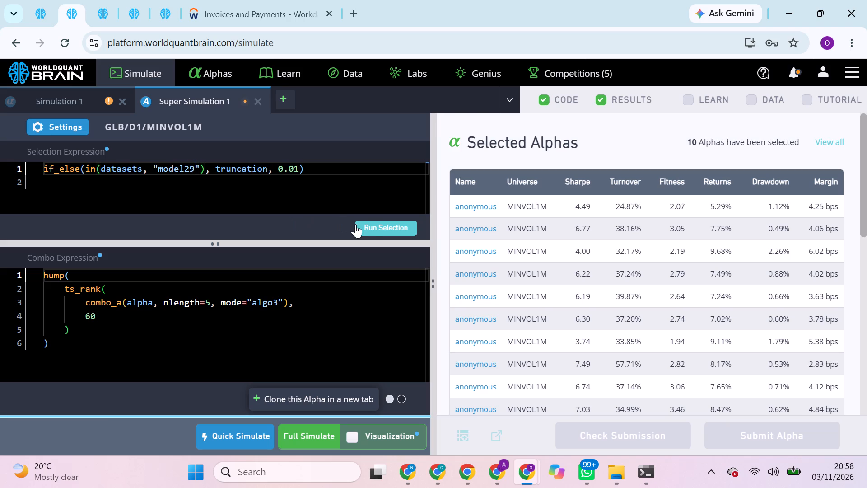
click(372, 228)
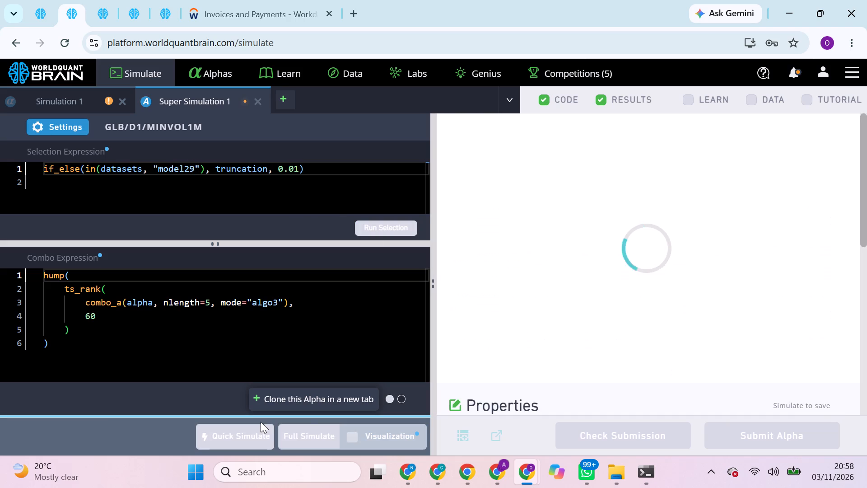
Run a full simulation of the super alpha with the model29 selection.
click(326, 437)
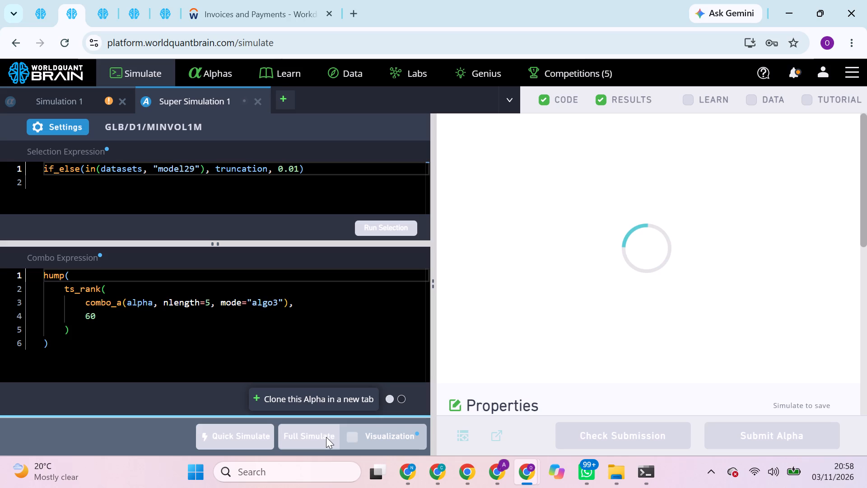
click(326, 437)
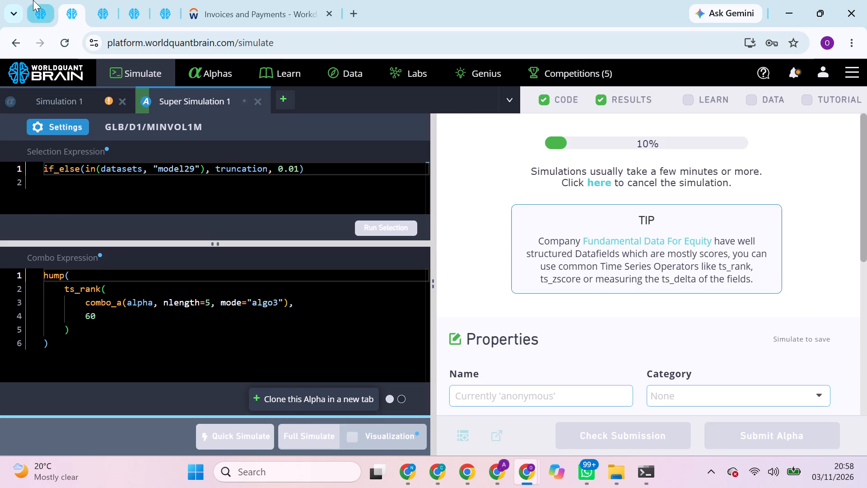
Look through the other BRAIN tabs, open the submitted alphas list and examine its most recent entries.
click(33, 0)
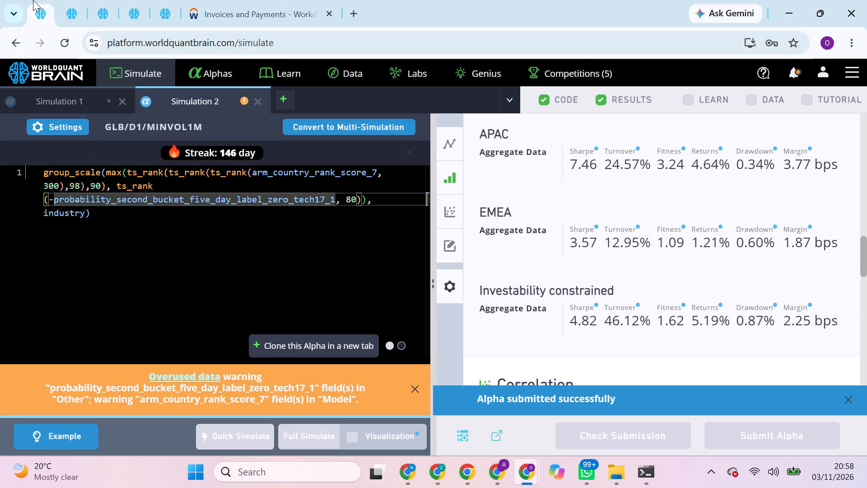
click(97, 1)
click(81, 0)
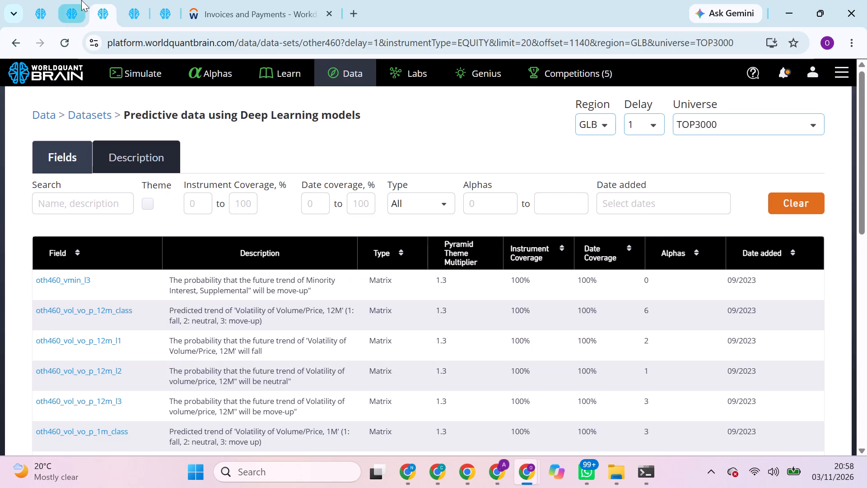
click(118, 3)
click(141, 7)
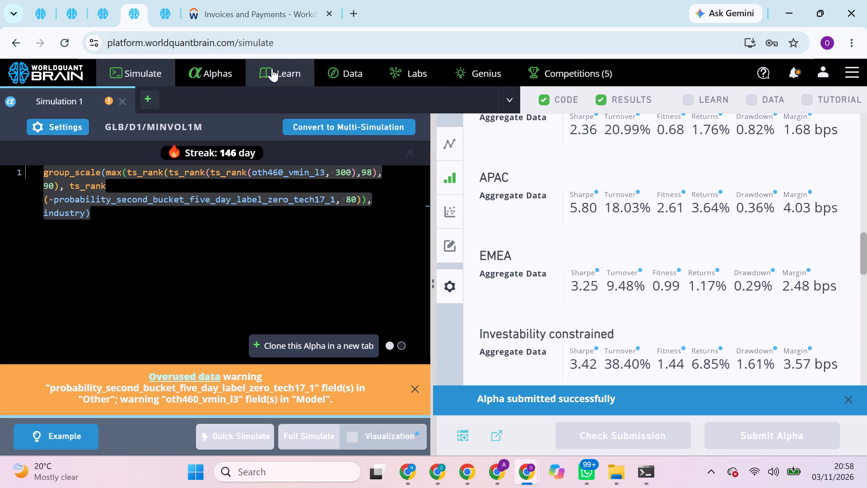
click(224, 73)
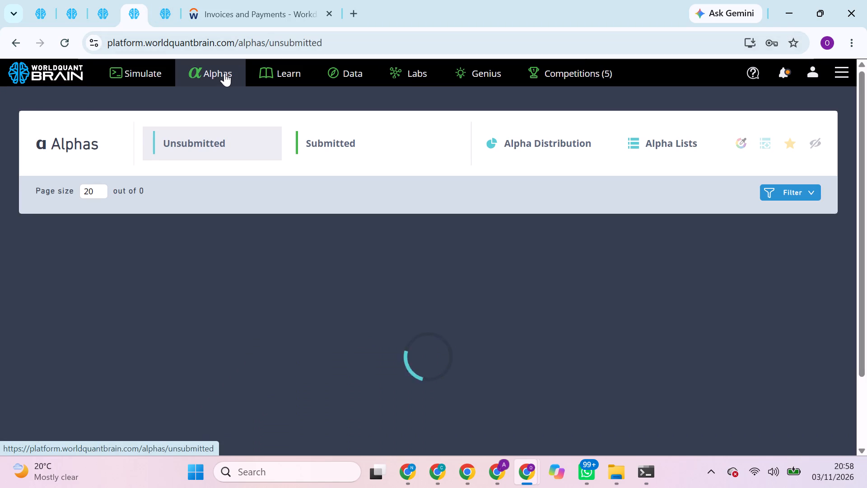
click(317, 136)
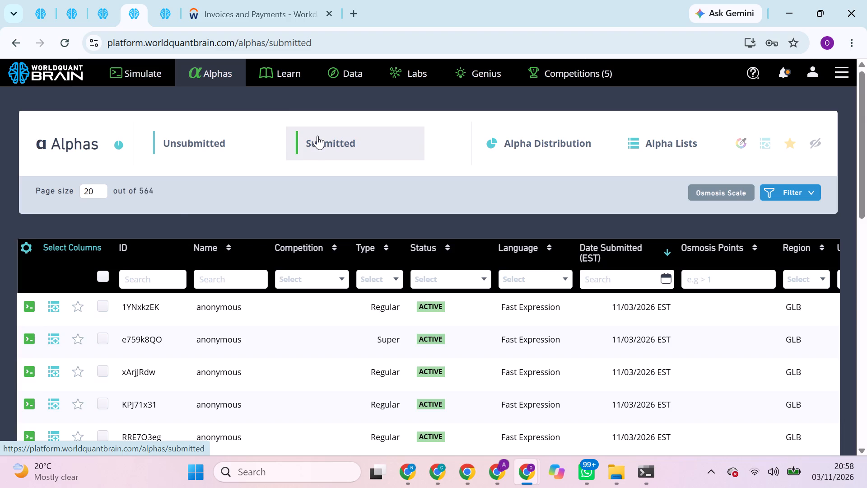
scroll(374, 345, down, 1)
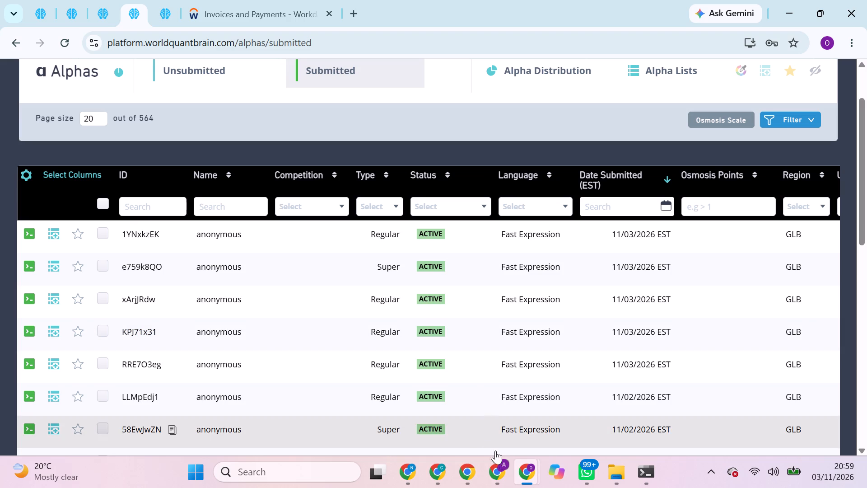
Return to the first profile's window and run the Prod Correlation check on the "FAST" category Super Simulation 1.
click(406, 470)
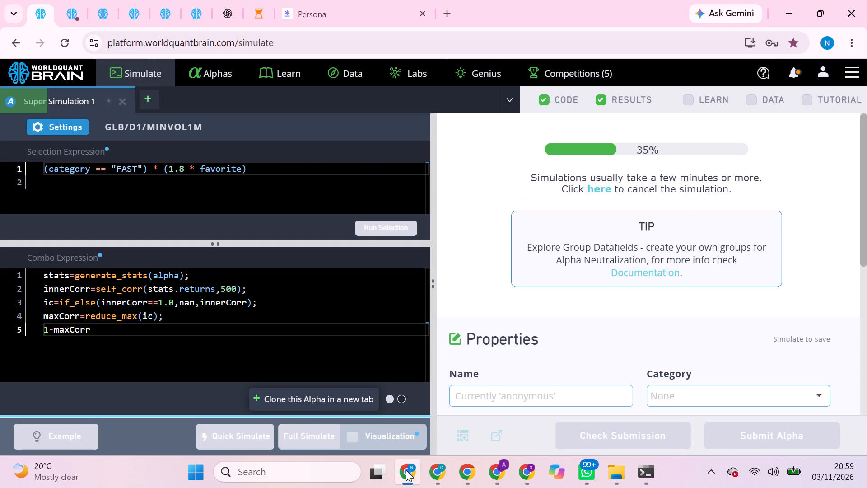
click(265, 7)
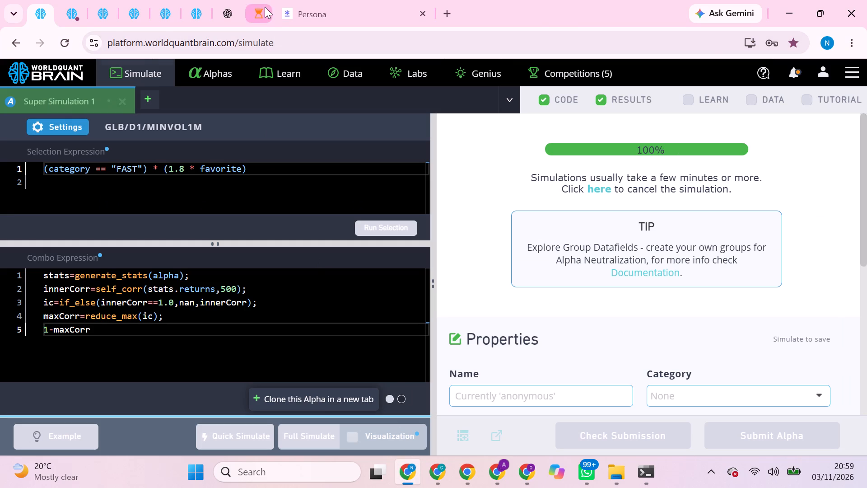
click(48, 6)
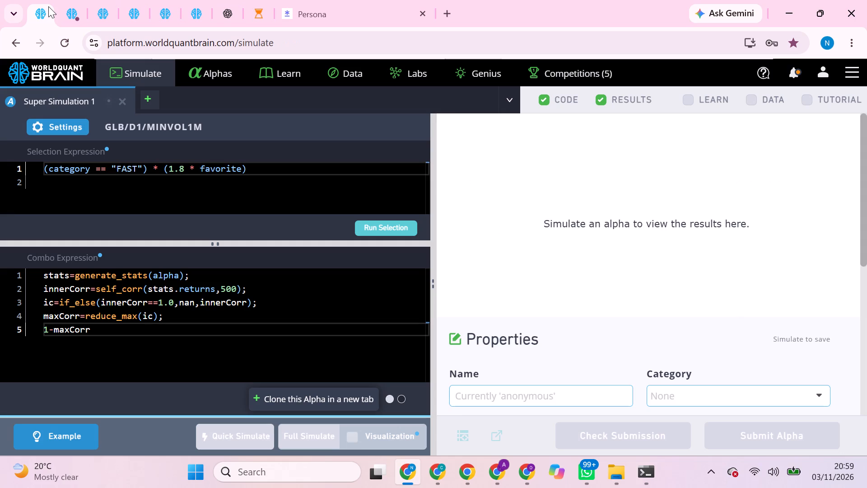
click(75, 9)
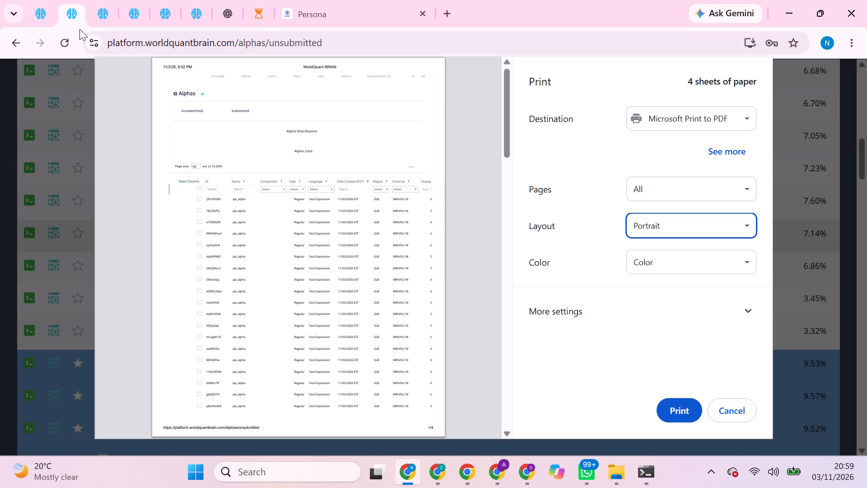
click(35, 0)
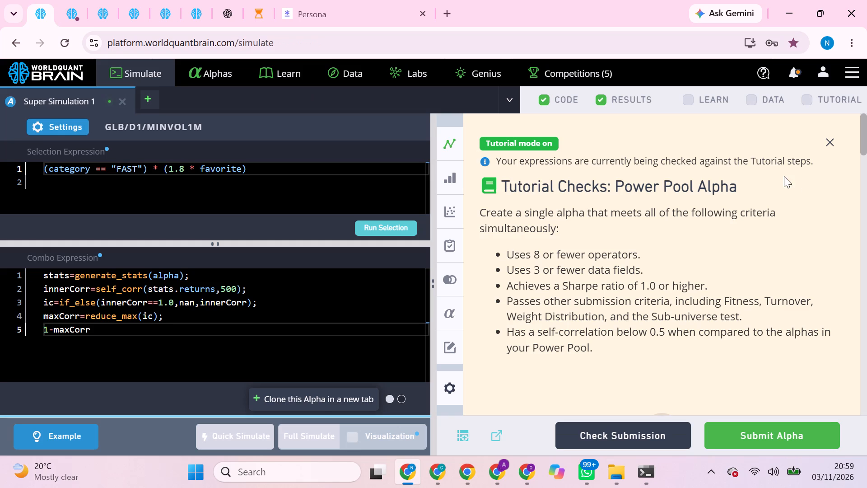
click(827, 143)
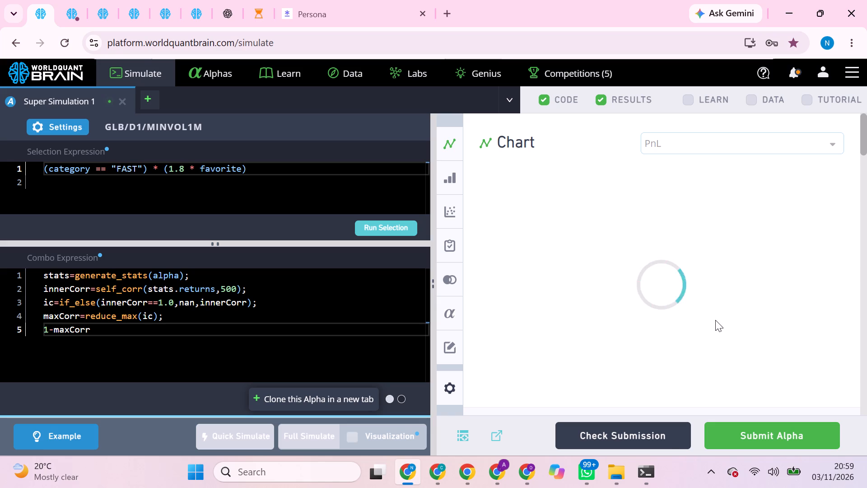
scroll(715, 320, down, 3)
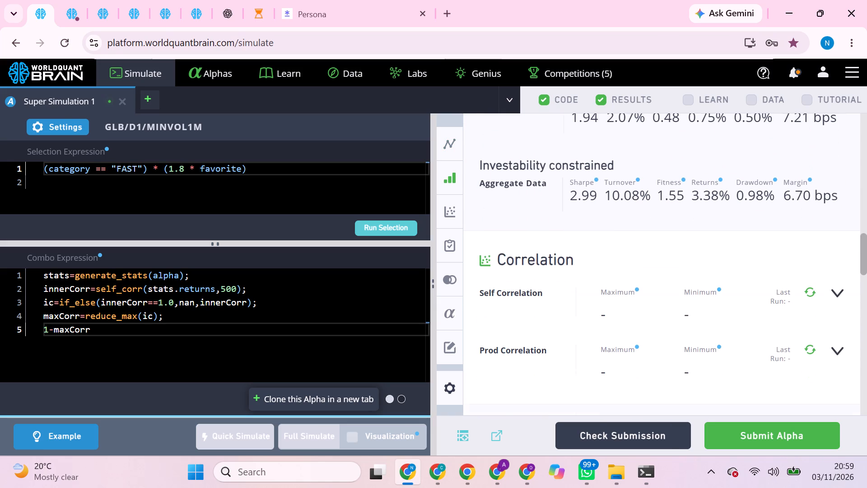
scroll(715, 320, down, 2)
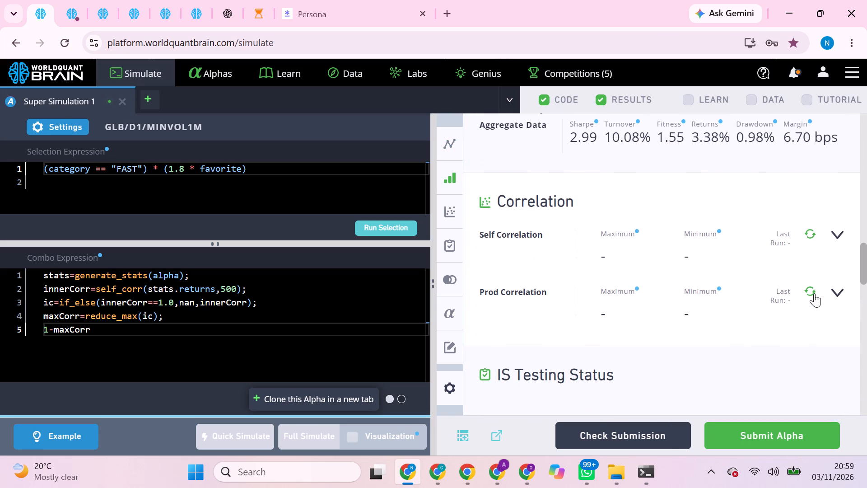
click(814, 293)
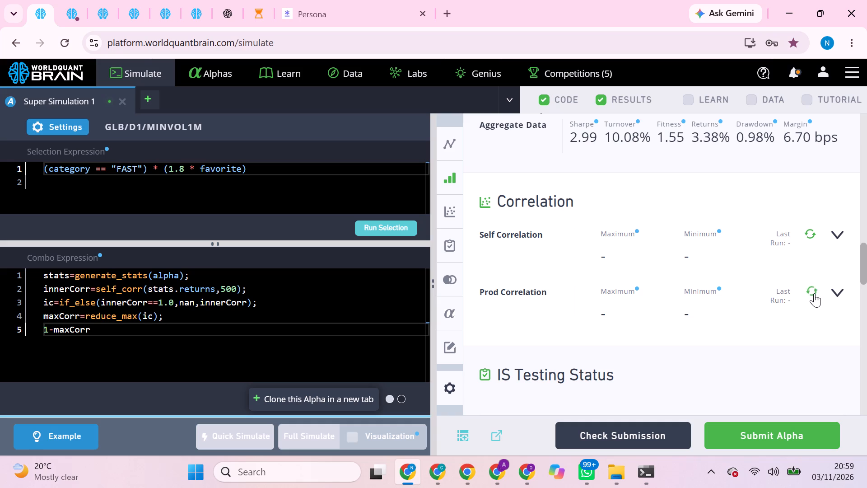
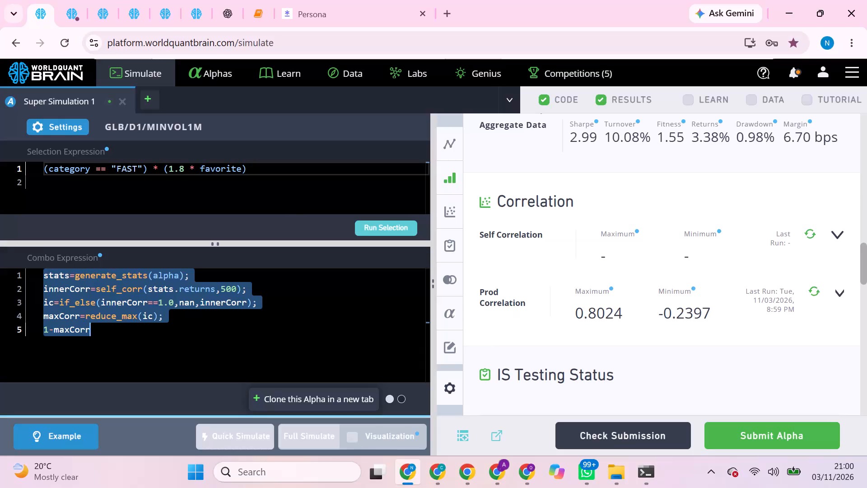
Replace the whole combo expression with "kth_element((combo_a(alpha, nlength = 176, mode = 'algo2')),252, k=43)".
key(v)
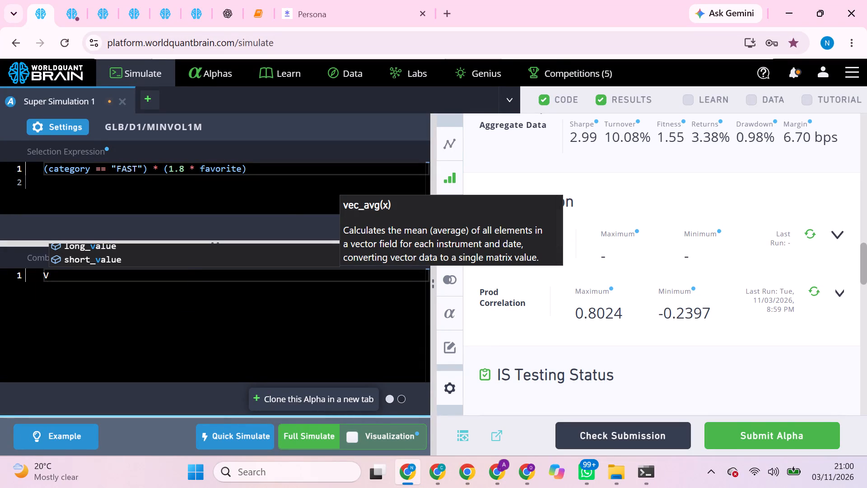
key(ctrl+z)
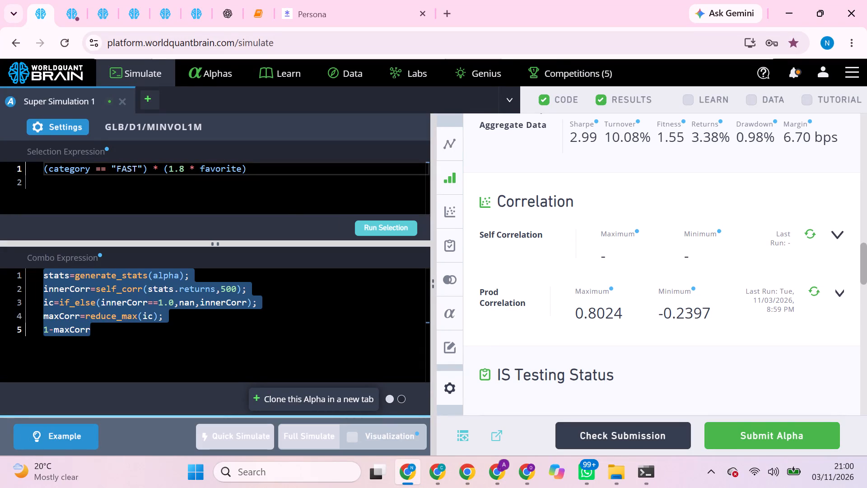
click(165, 296)
triple_click(165, 296)
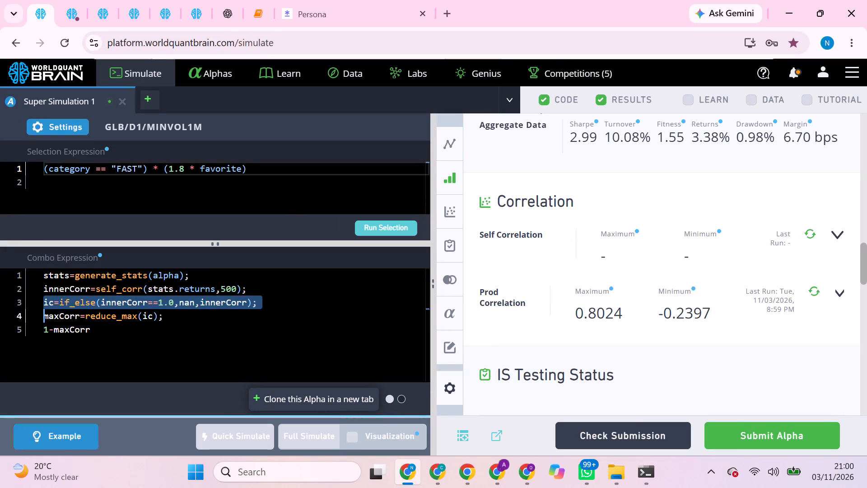
triple_click(165, 296)
key(ctrl+v)
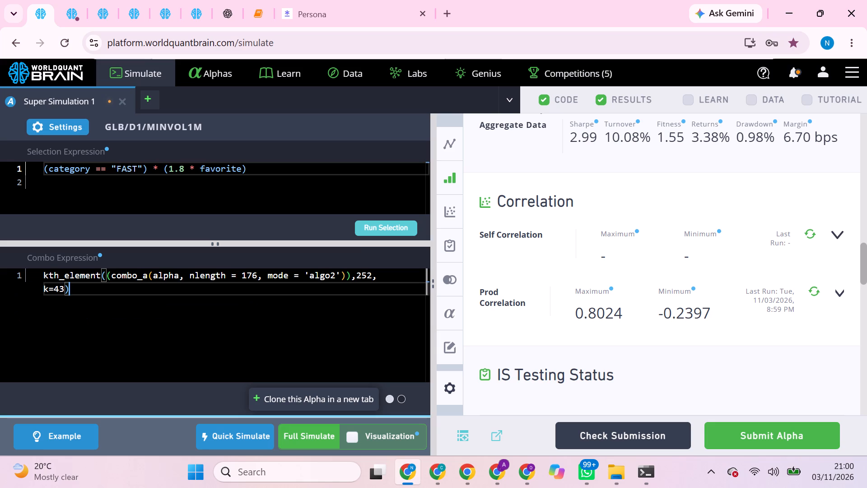
Run the "FAST" category selection and start a full simulation of the super alpha with the kth_element combo.
click(373, 230)
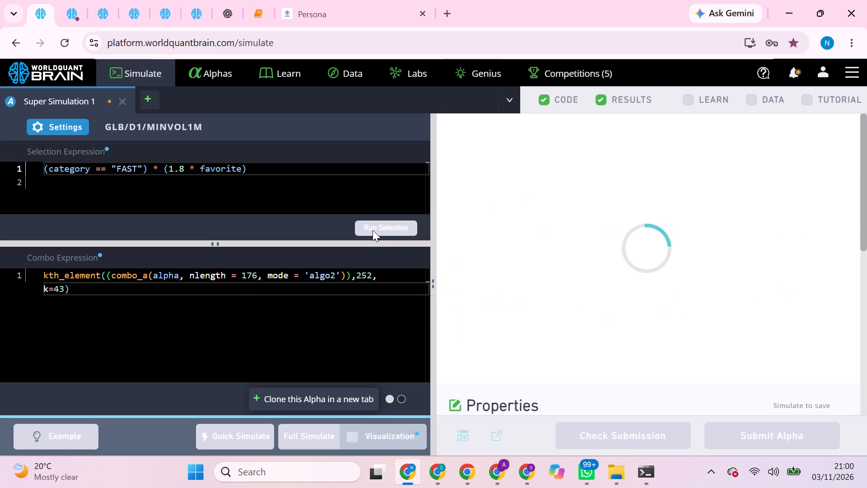
click(314, 440)
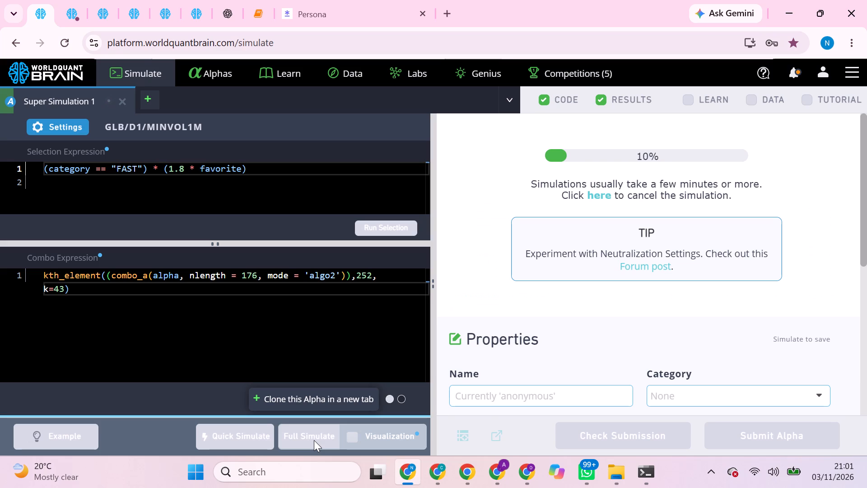
click(350, 338)
Switch to the RegularAlpha Jupyter notebook, restart its kernel and rerun all the cells.
click(262, 25)
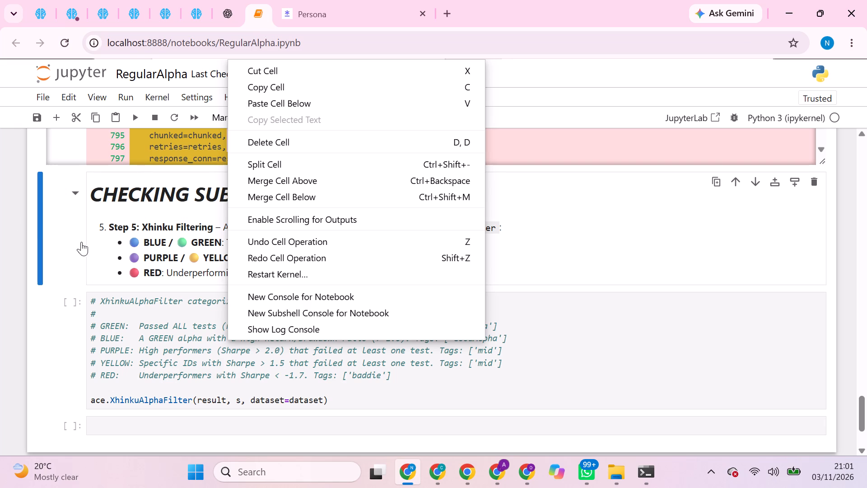
click(622, 244)
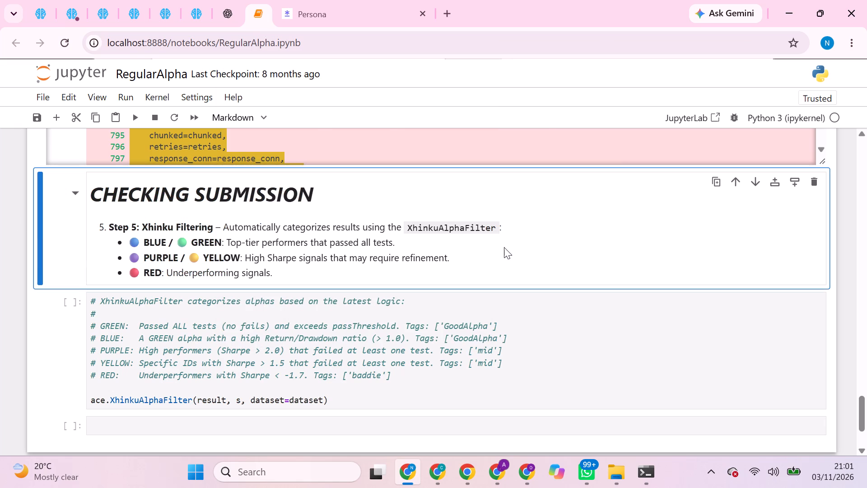
scroll(504, 247, up, 8)
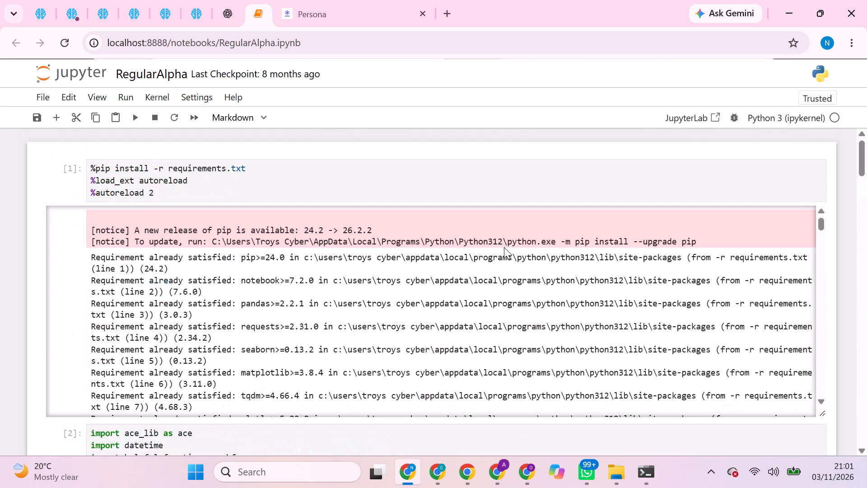
scroll(427, 426, down, 5)
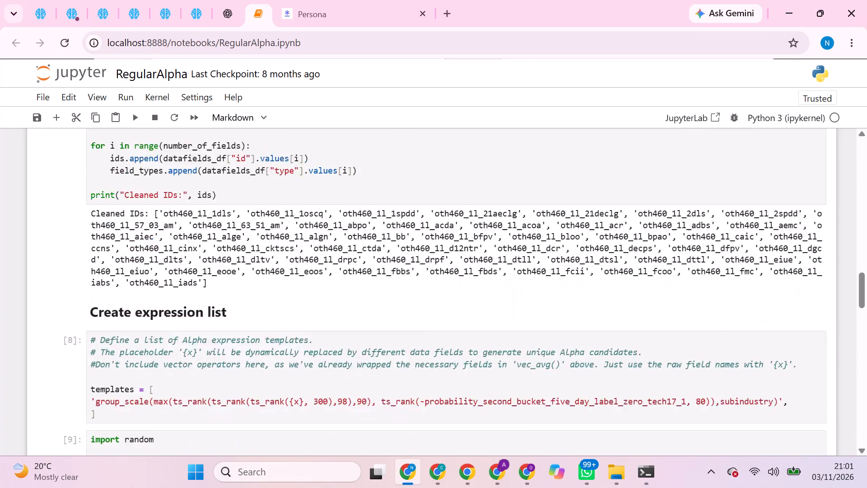
scroll(427, 426, down, 3)
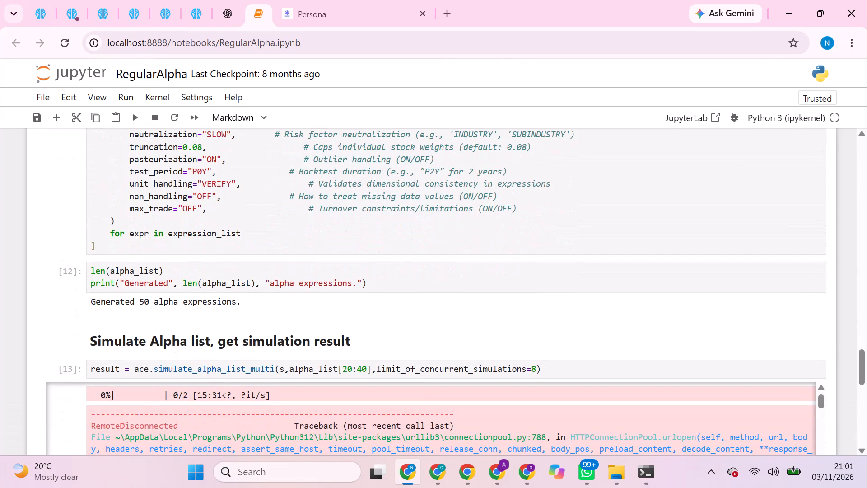
scroll(346, 339, up, 1)
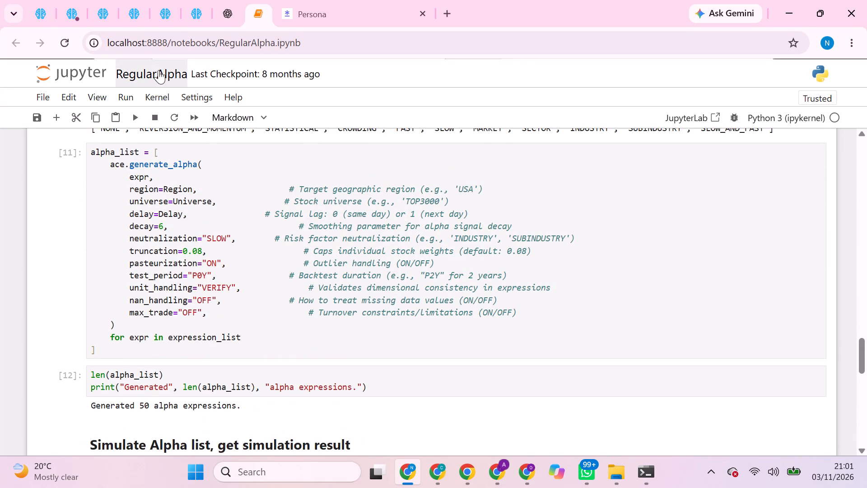
click(157, 90)
click(242, 194)
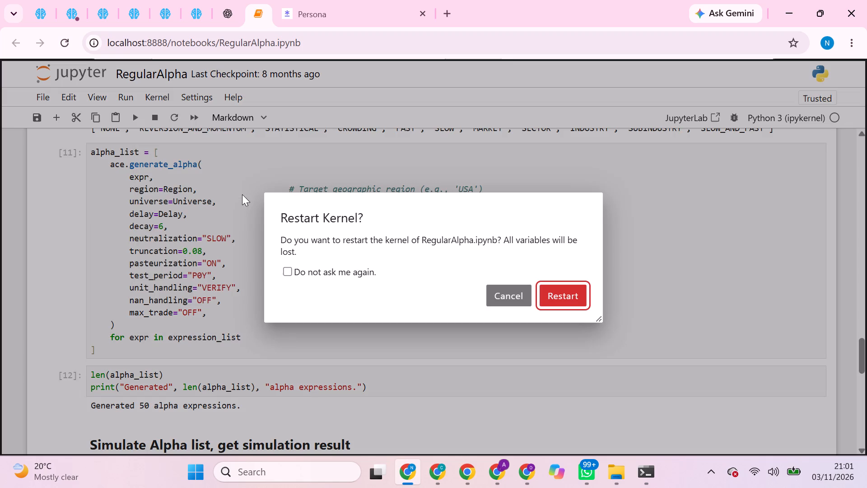
click(554, 293)
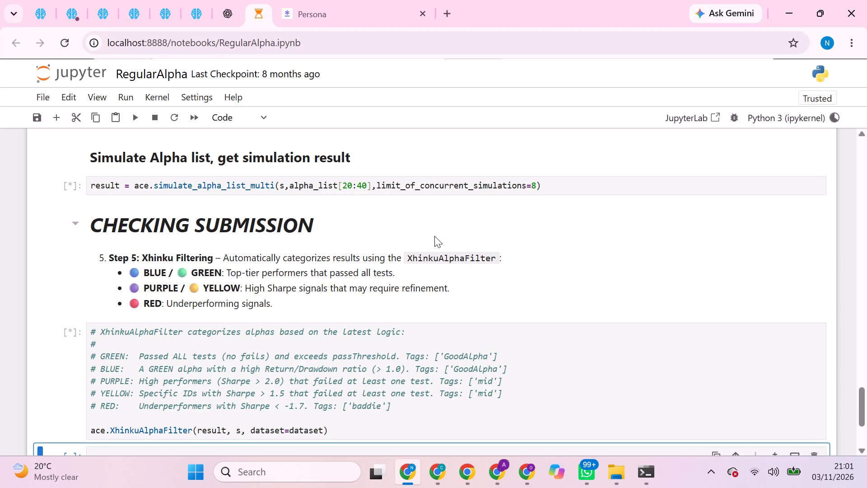
scroll(434, 236, up, 2)
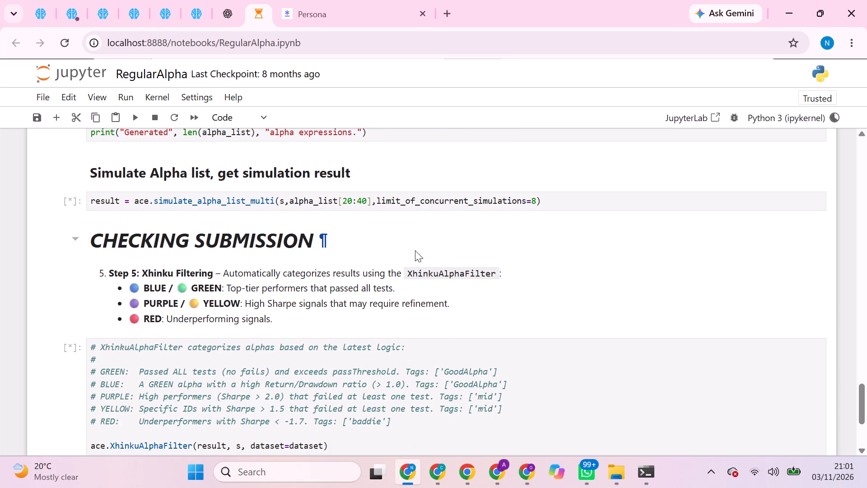
scroll(397, 259, up, 1)
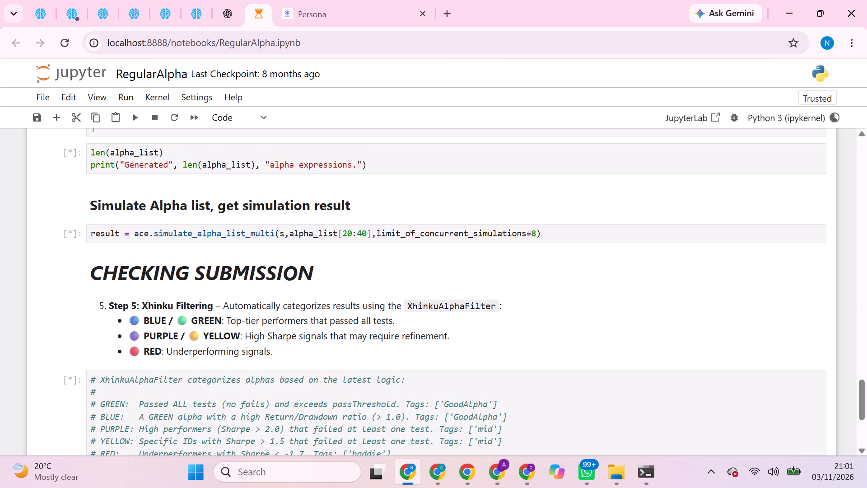
Look through the open BRAIN tabs and examine the field list of the other460 dataset for GLB/MINVOL1M.
click(199, 1)
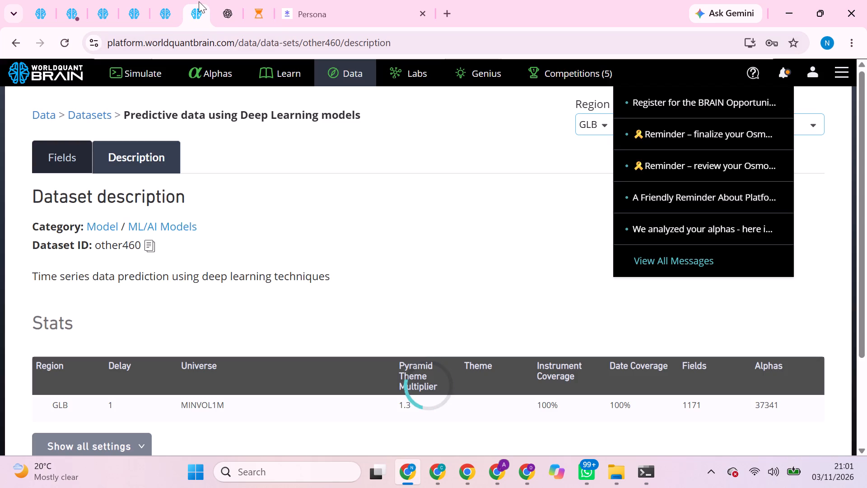
click(17, 39)
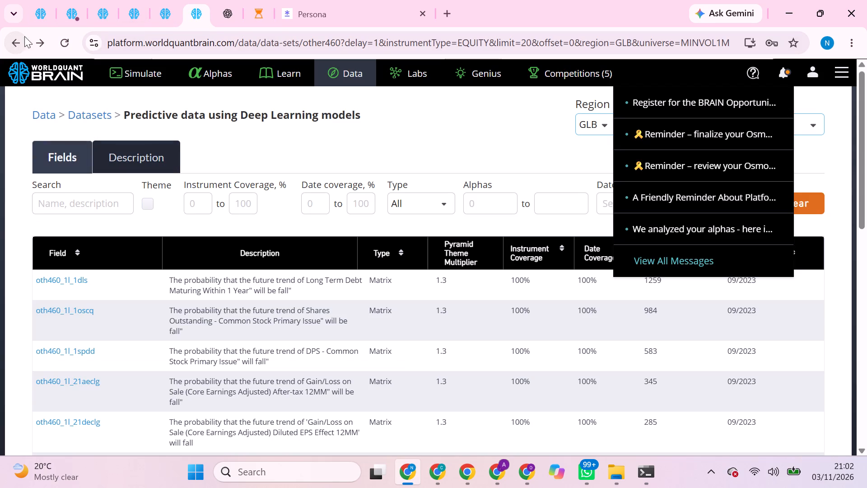
click(43, 6)
click(63, 0)
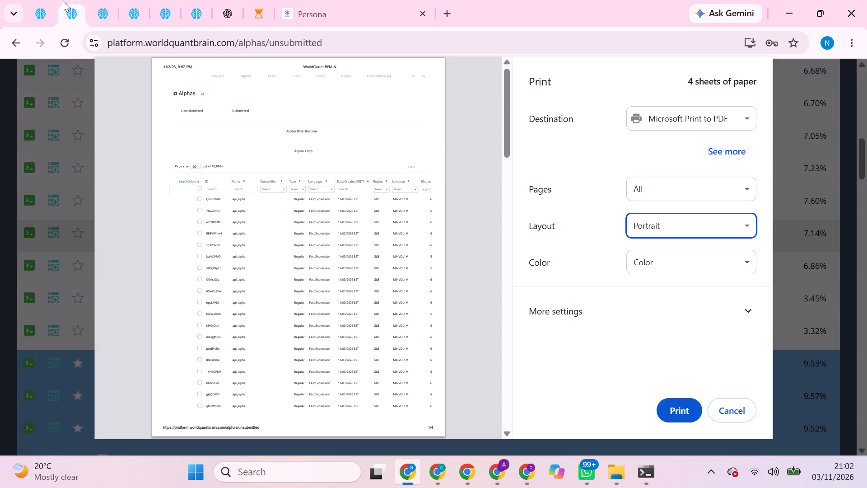
click(108, 0)
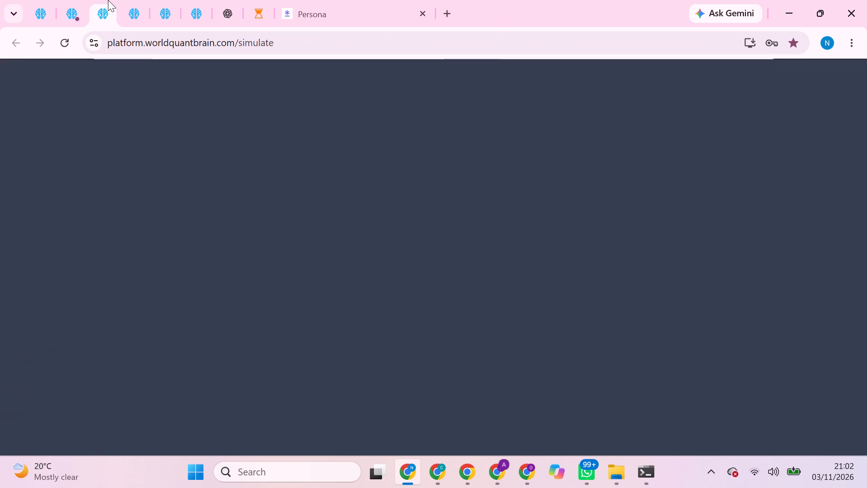
click(135, 1)
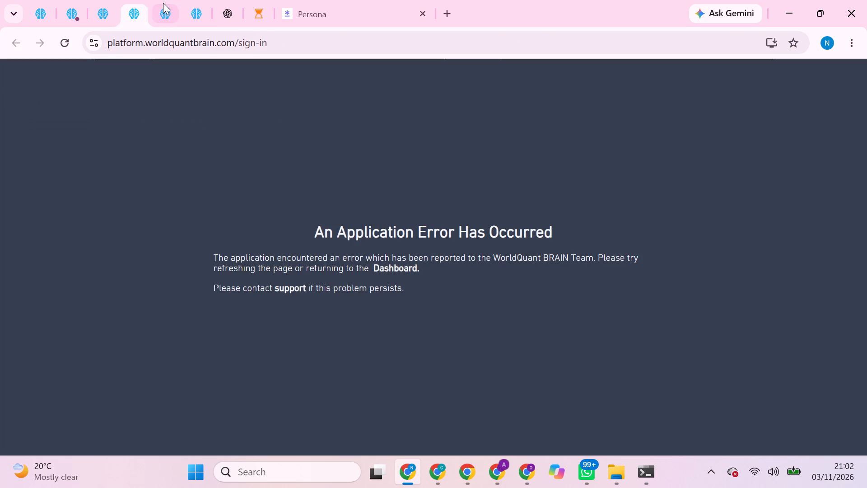
click(163, 3)
click(187, 5)
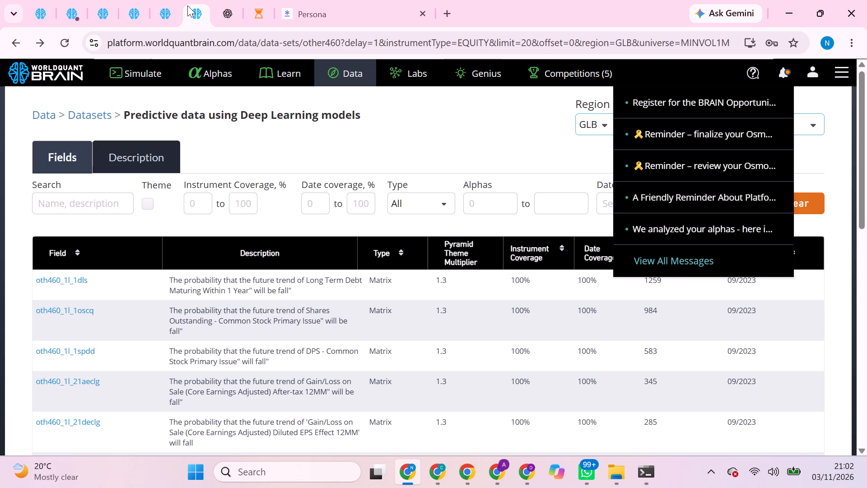
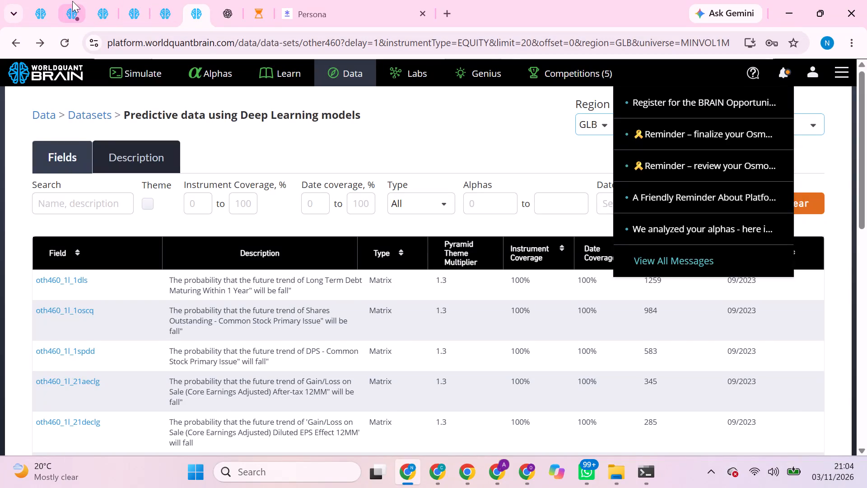
Check the progress of the running GLB/MINVOL1M super alpha simulations in both browser profiles.
click(72, 0)
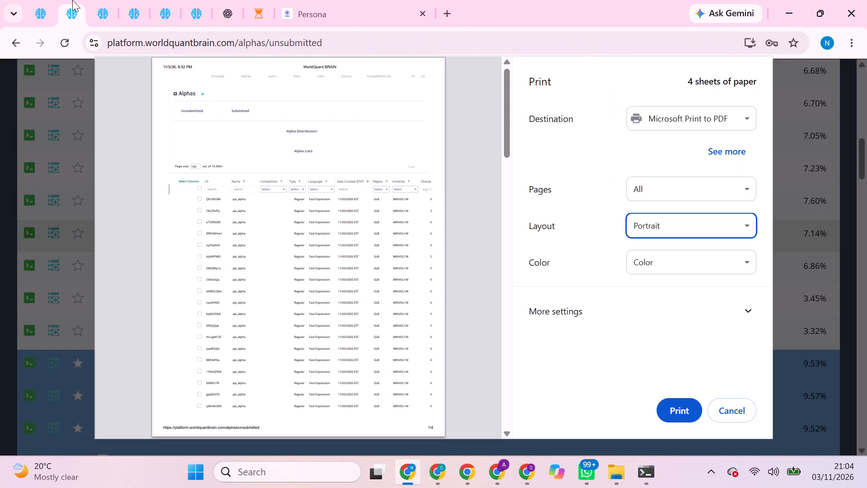
click(57, 0)
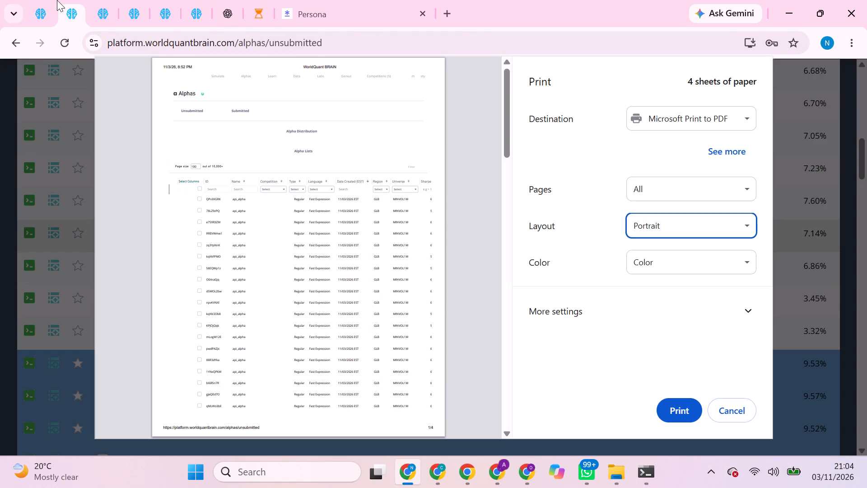
click(49, 0)
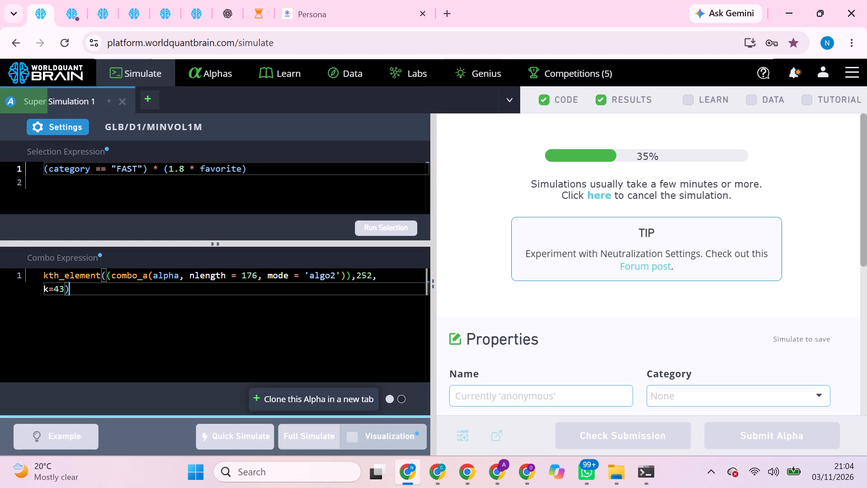
click(521, 467)
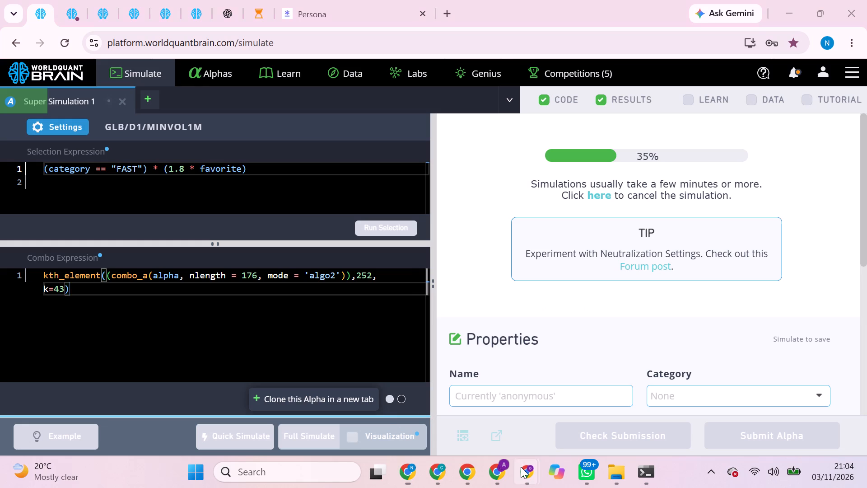
click(466, 407)
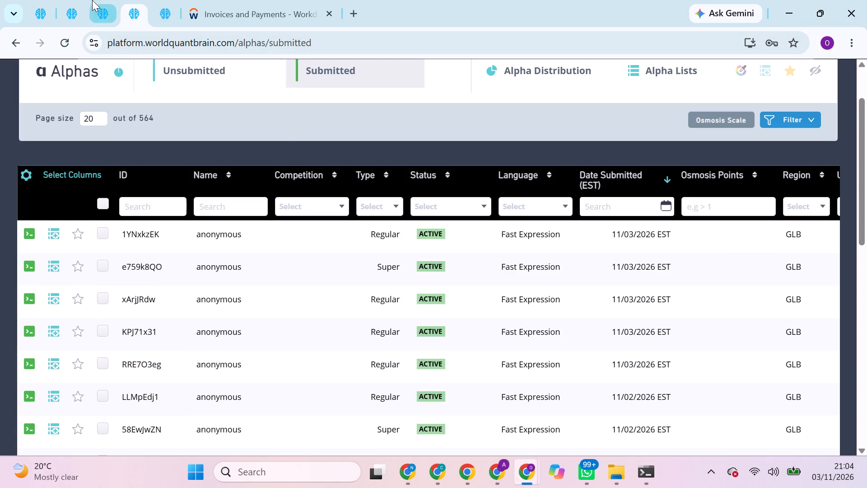
click(80, 0)
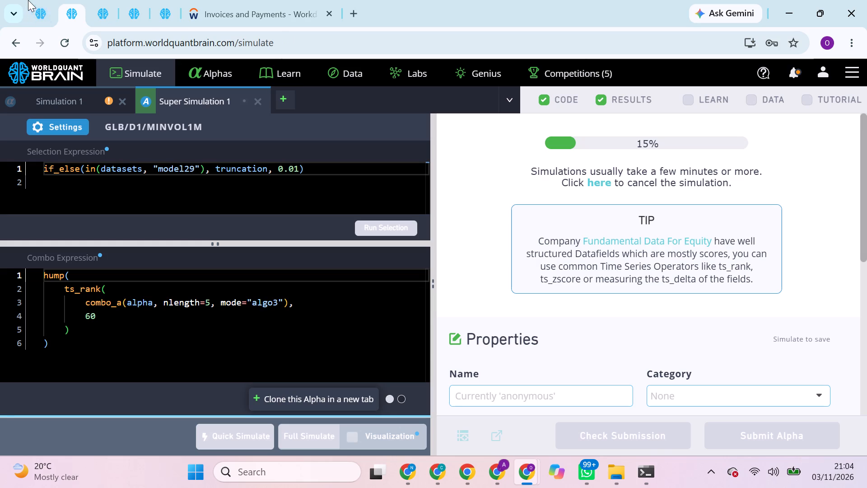
click(39, 5)
Look over the predictive_starmine field list, the submitted alphas and the unsubmitted alphas in the second browser profile.
click(176, 0)
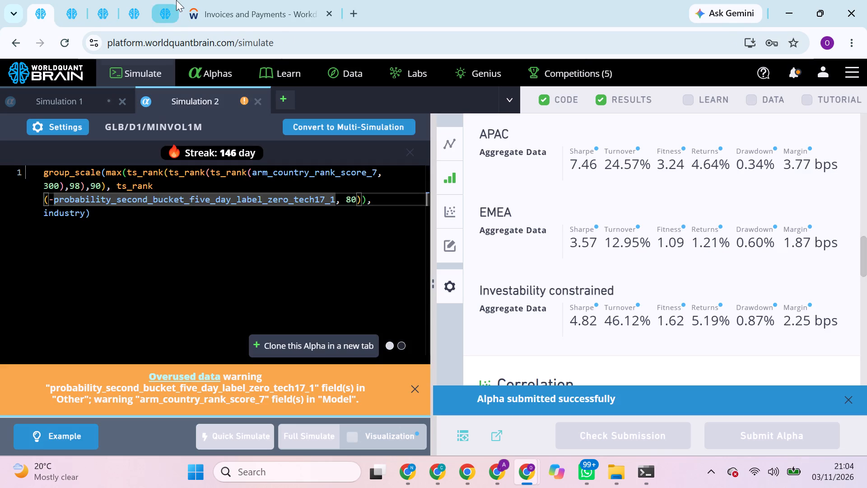
scroll(158, 221, up, 1)
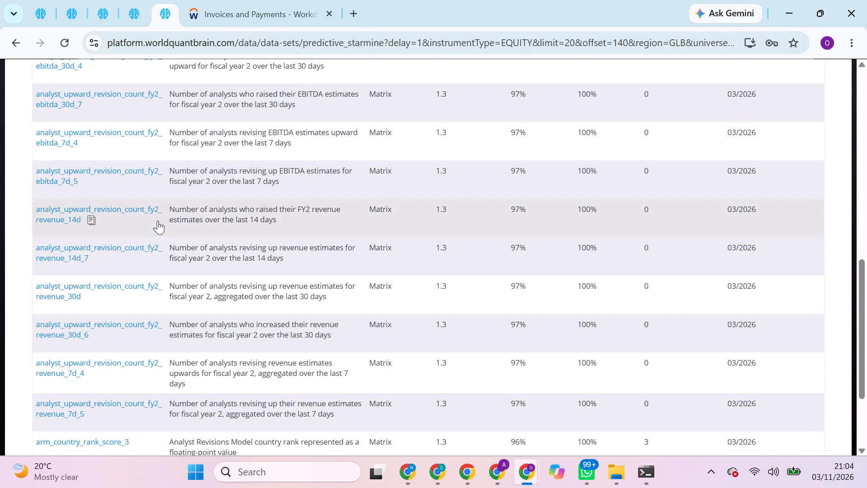
click(134, 0)
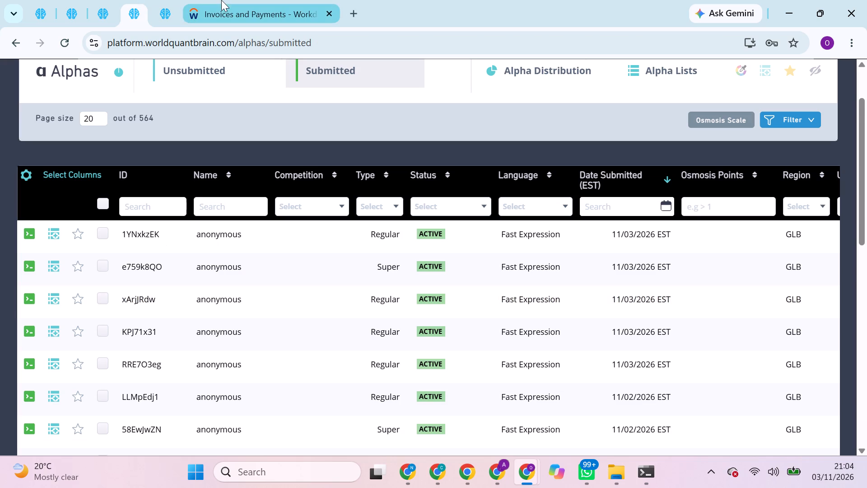
click(172, 5)
scroll(172, 154, up, 2)
click(142, 23)
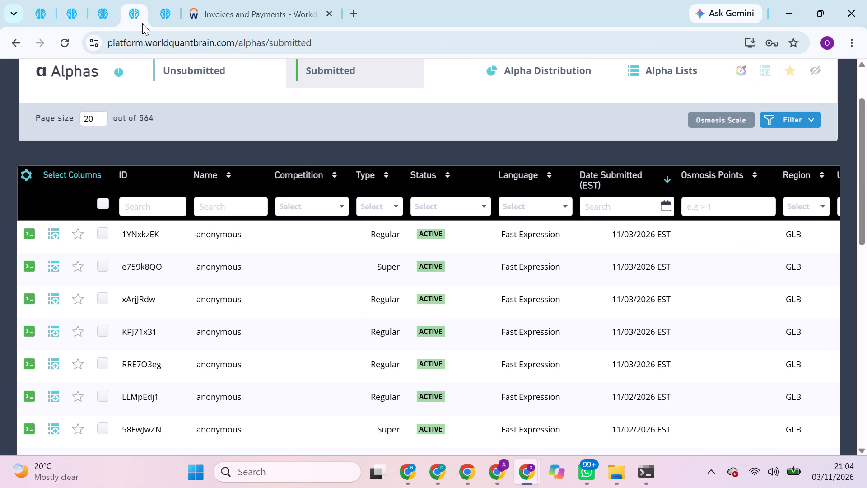
click(137, 7)
click(7, 41)
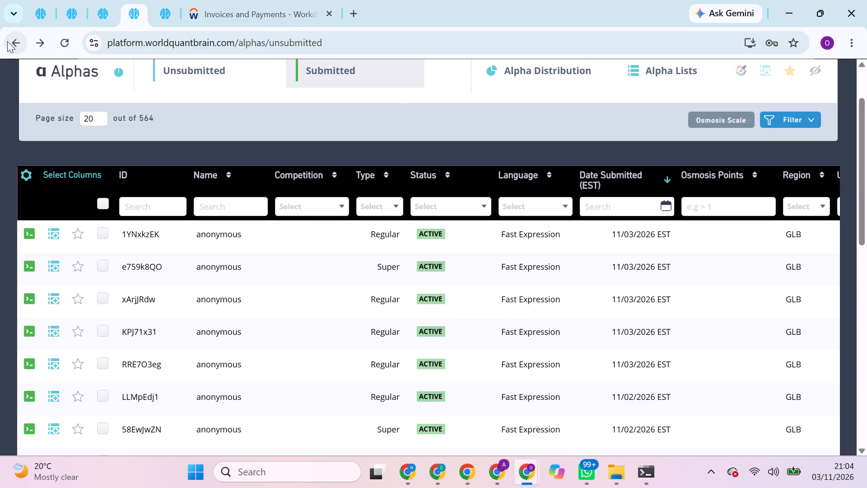
click(7, 41)
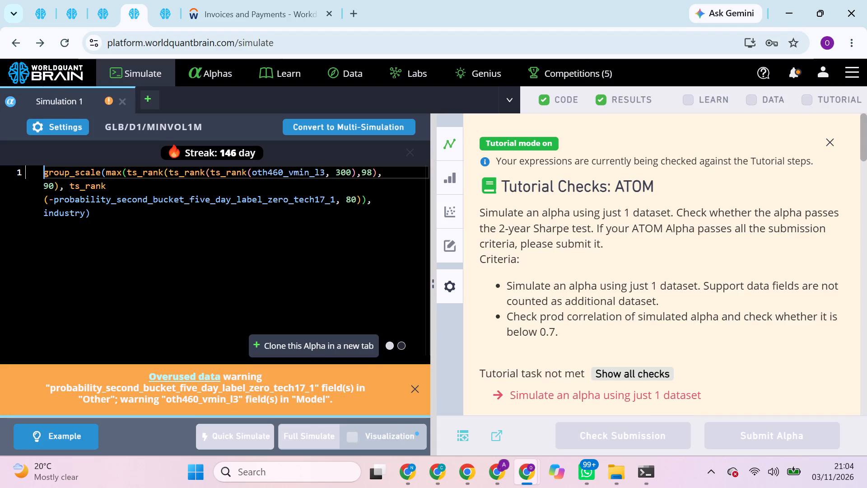
click(23, 51)
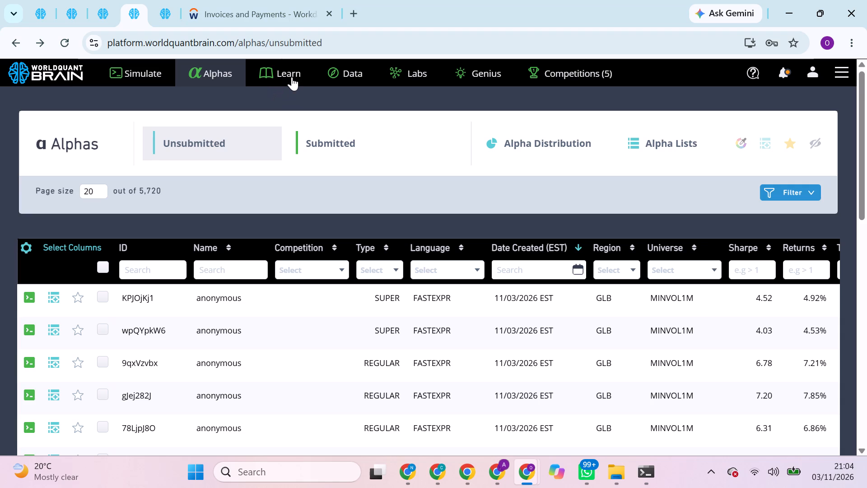
click(232, 79)
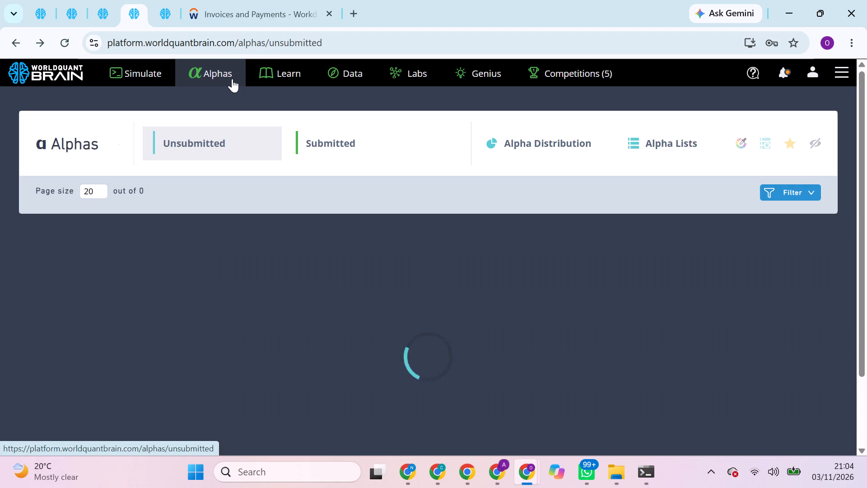
Open the Data page and look through the dataset categories.
click(354, 73)
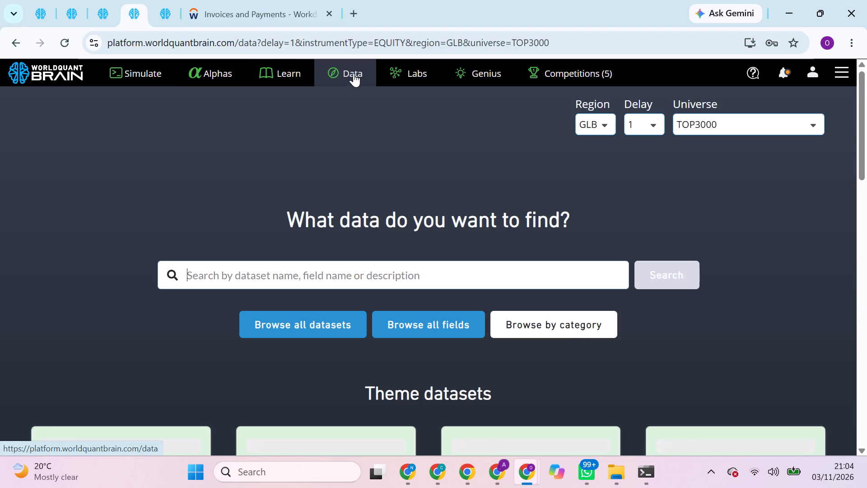
click(354, 73)
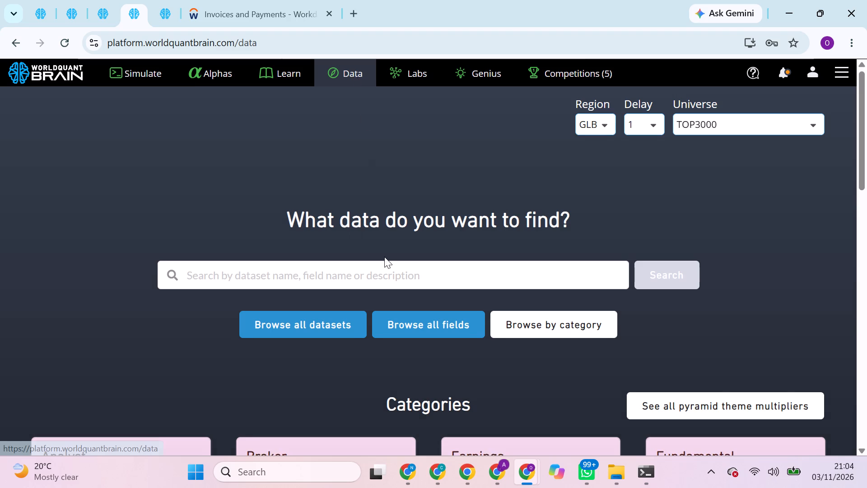
scroll(384, 257, down, 5)
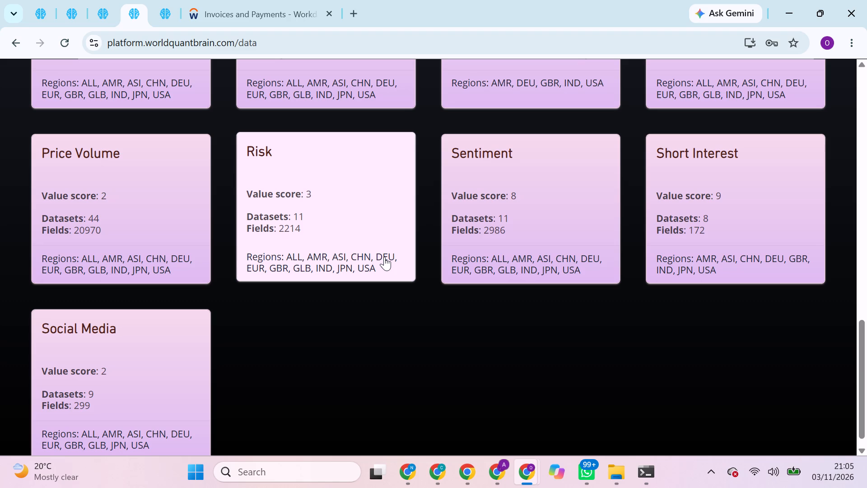
scroll(393, 311, up, 2)
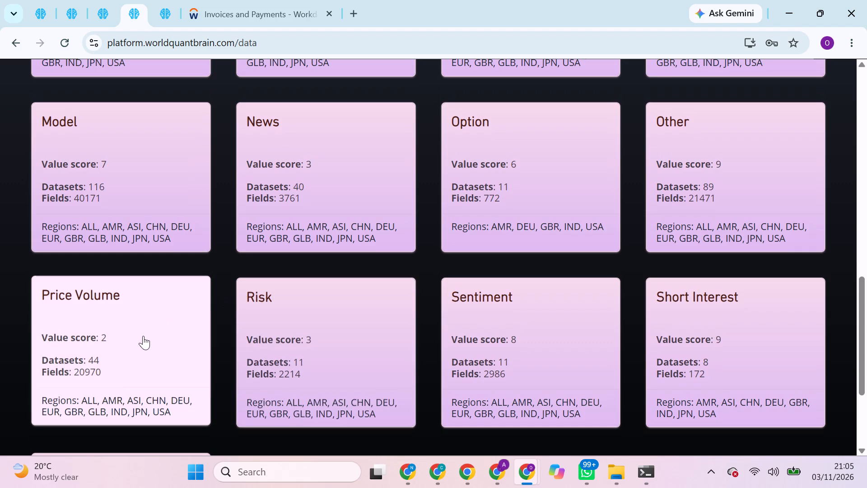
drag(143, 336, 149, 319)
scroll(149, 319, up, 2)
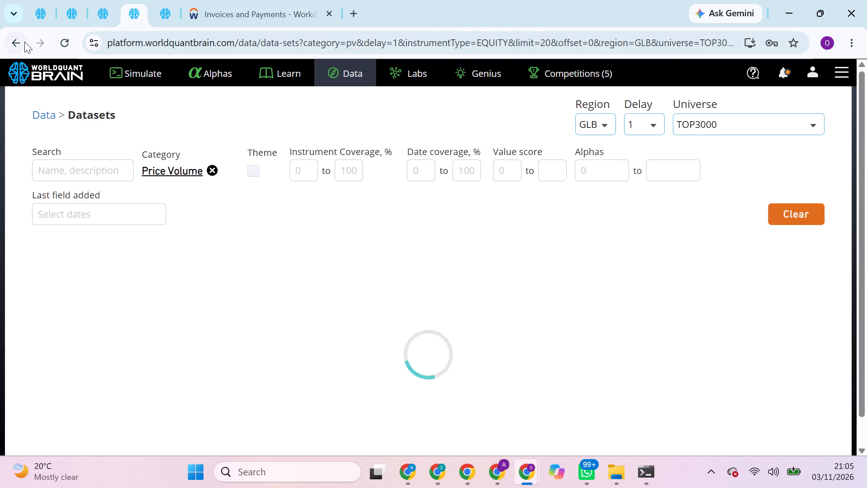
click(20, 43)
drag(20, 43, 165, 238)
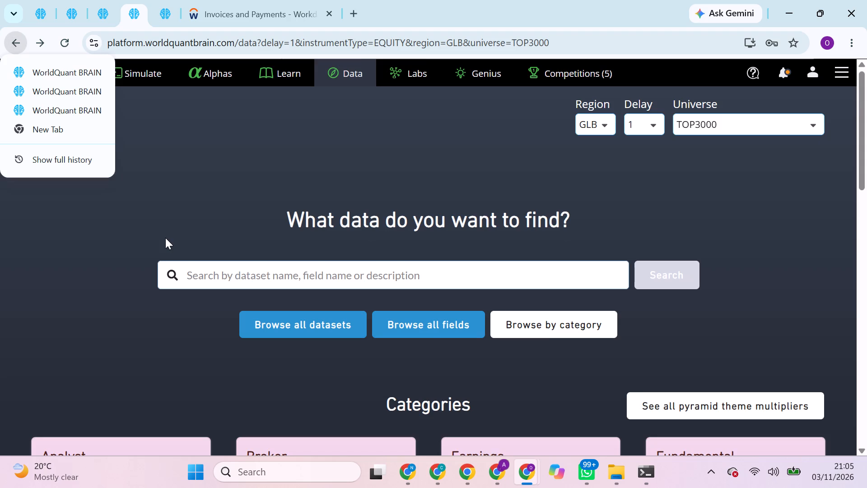
Open the dataset list of the Model category for GLB, delay 1, TOP3000.
scroll(165, 238, down, 3)
scroll(131, 388, down, 1)
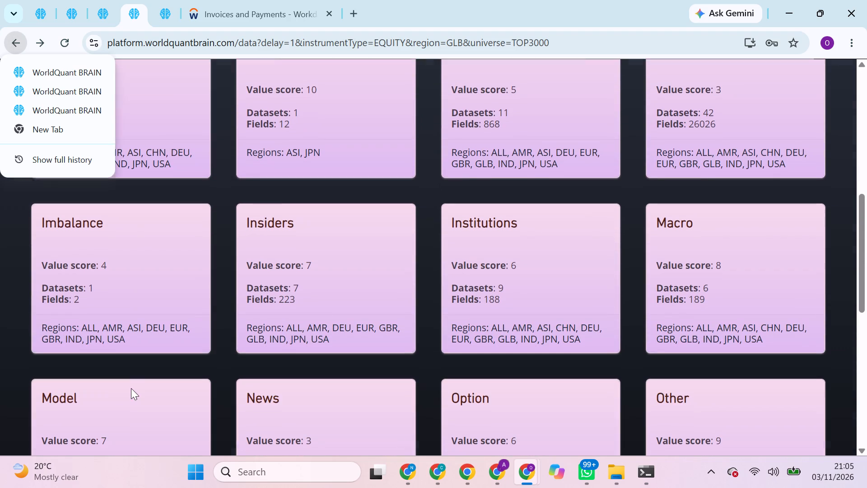
scroll(131, 388, down, 1)
click(166, 337)
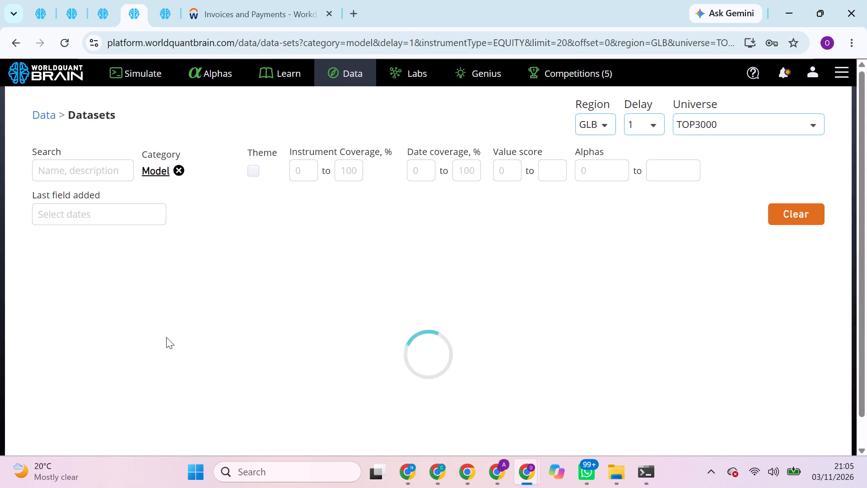
Go to the second page of the Model datasets and open the Multi-Domain Quantitative Factor Library dataset.
scroll(266, 365, down, 5)
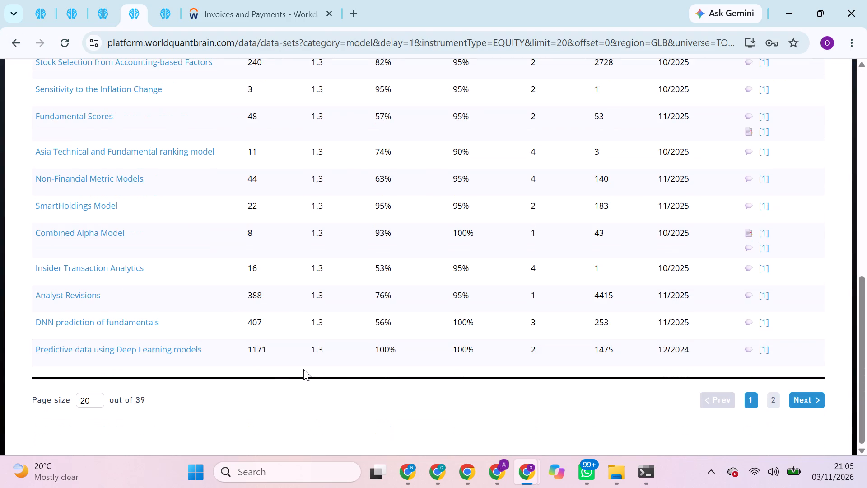
click(467, 379)
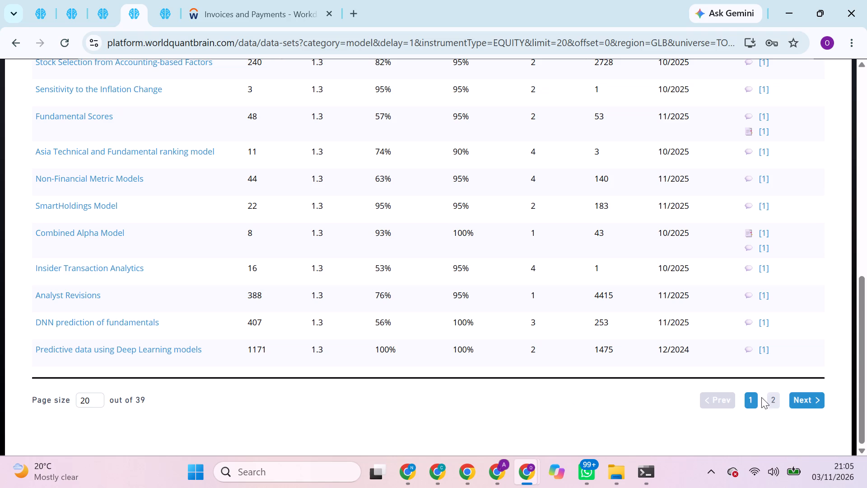
drag(781, 400, 772, 400)
click(772, 400)
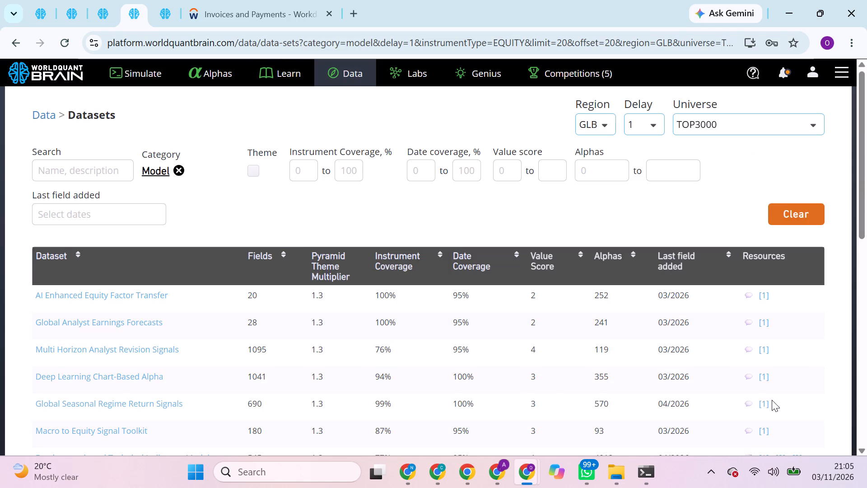
scroll(509, 393, left, 1)
scroll(509, 393, down, 4)
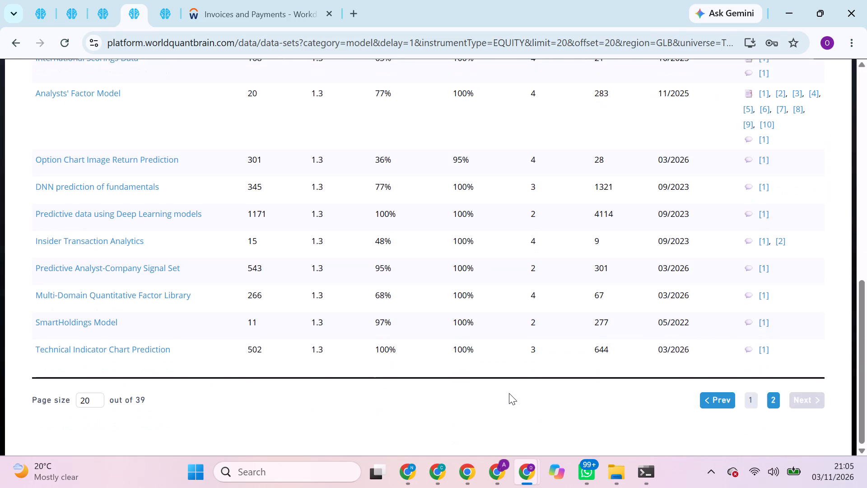
click(266, 288)
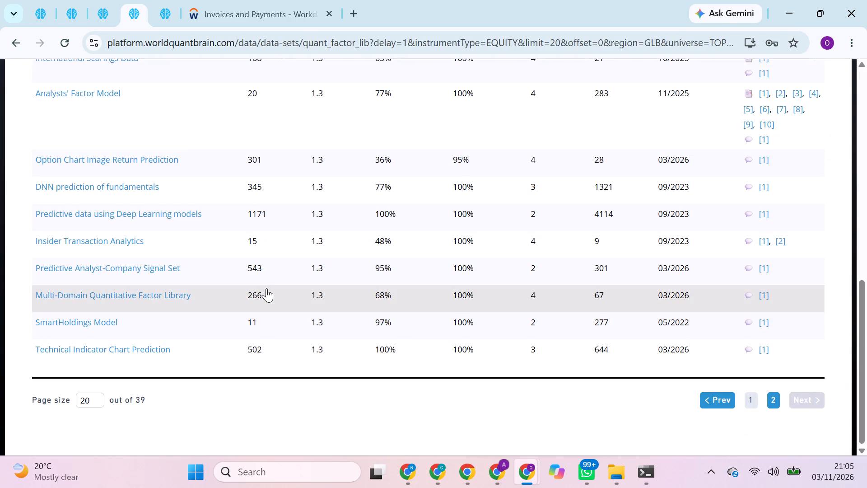
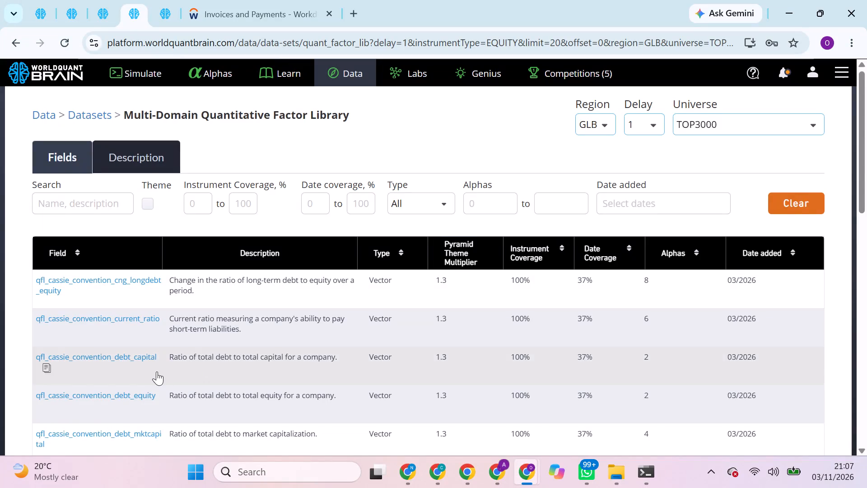
Copy the field name analyst_upward_revision_count_fq2_revenue_7d_7 from page 7 of the Predictive Analyst-Company Signal Set fields.
scroll(157, 371, down, 6)
scroll(285, 112, up, 6)
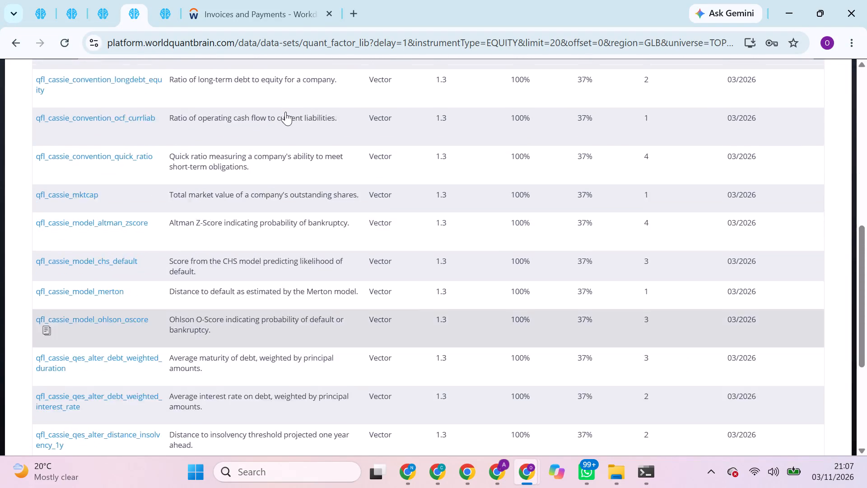
click(171, 6)
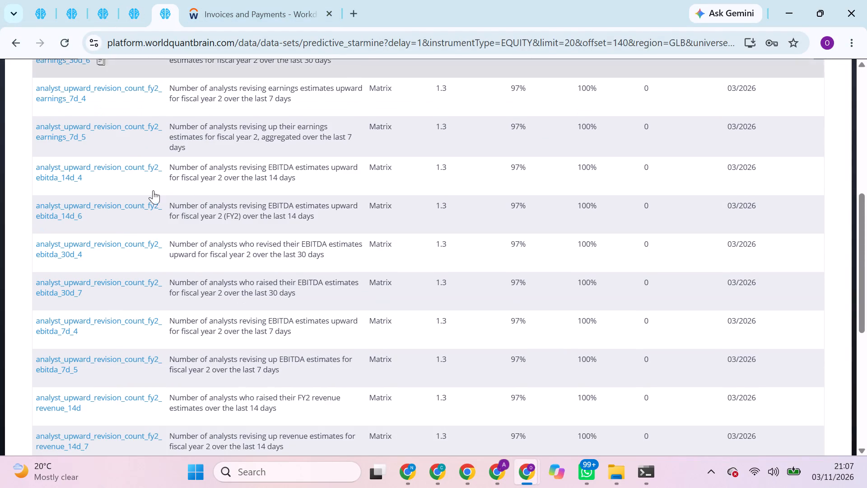
scroll(182, 242, down, 4)
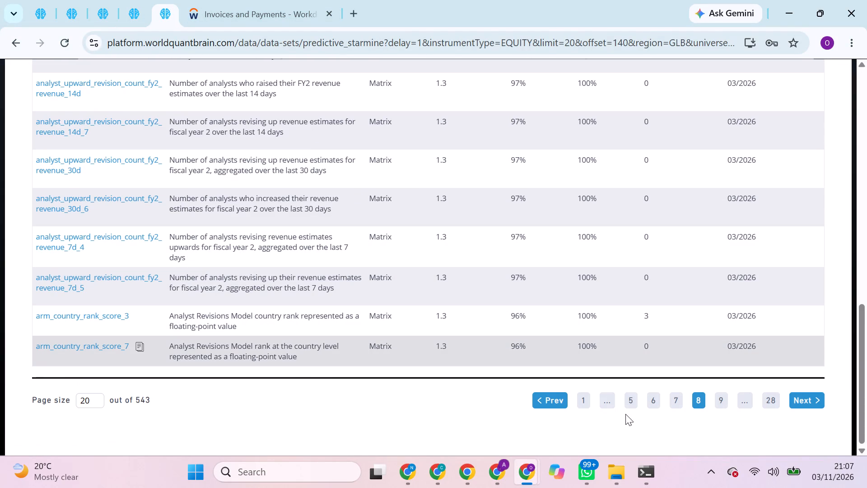
click(678, 400)
scroll(678, 400, down, 4)
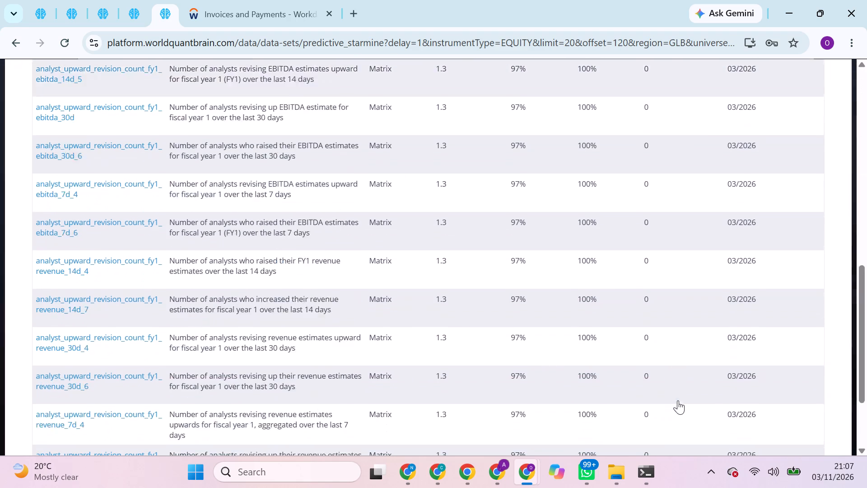
scroll(678, 400, down, 1)
scroll(440, 338, up, 3)
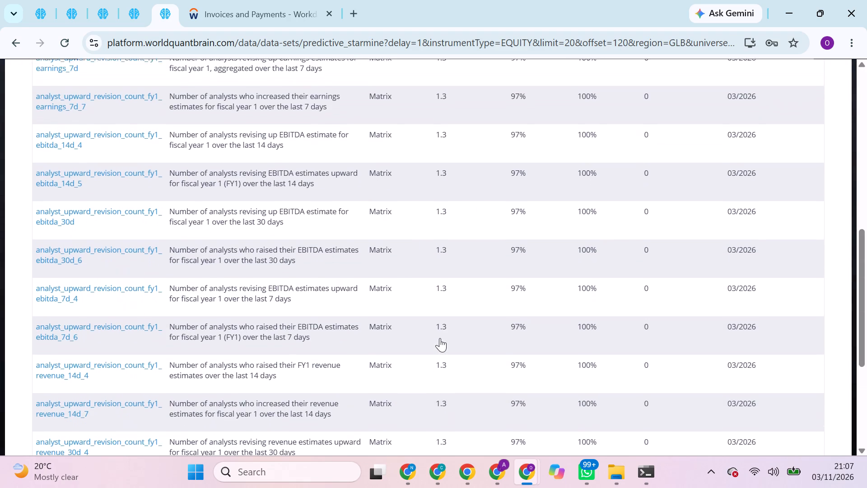
scroll(440, 338, up, 3)
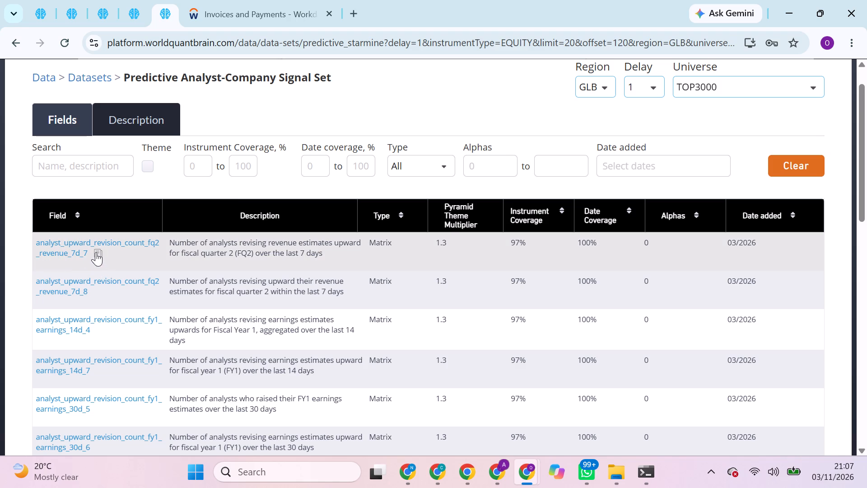
click(96, 252)
Replace arm_country_rank_score_7 in the Simulation 2 expression with the copied analyst_upward_revision_count_fq2_revenue_7d_7 field and run a full simulation.
click(65, 0)
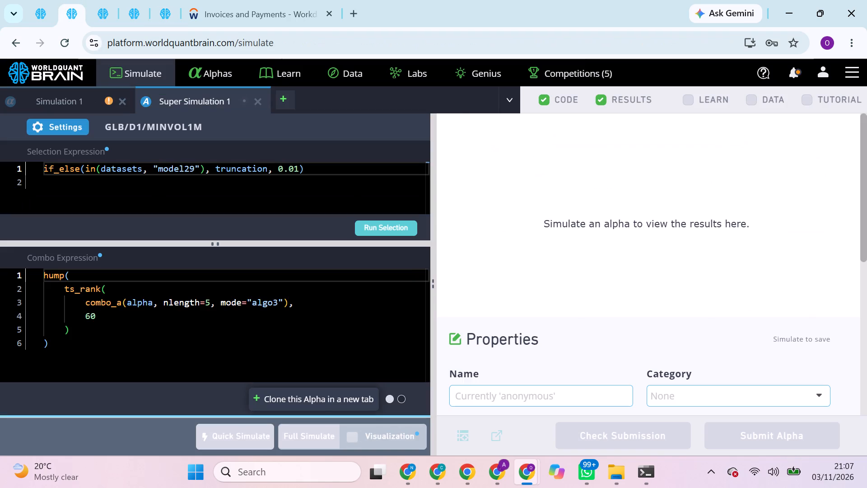
click(99, 5)
click(120, 0)
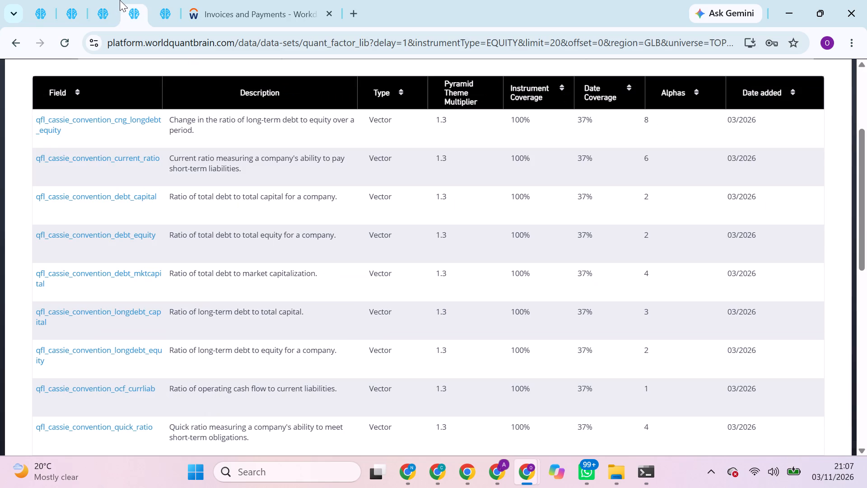
click(153, 2)
click(127, 5)
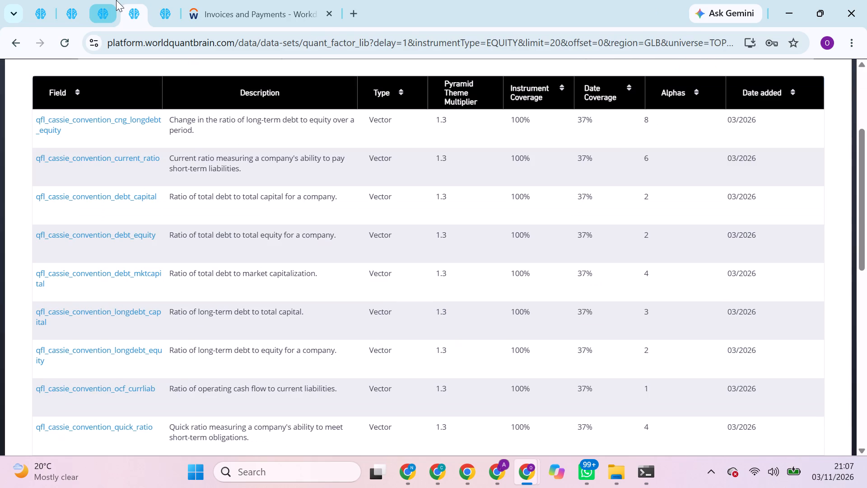
click(107, 0)
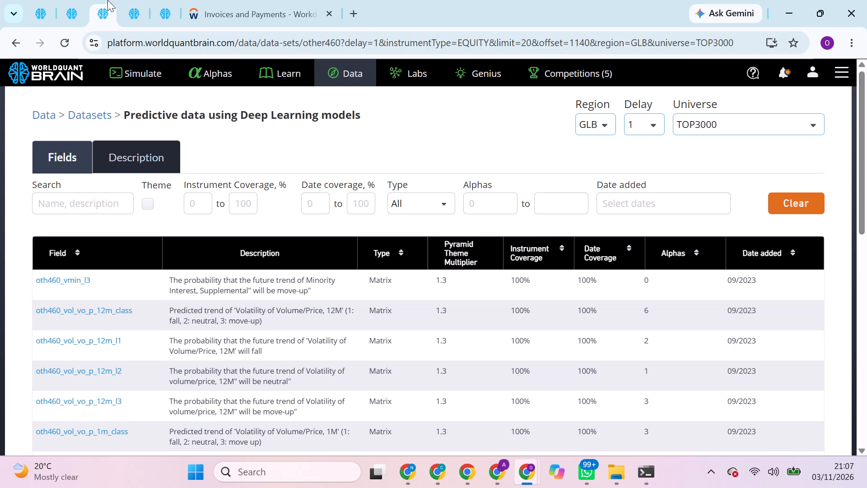
click(77, 2)
click(29, 0)
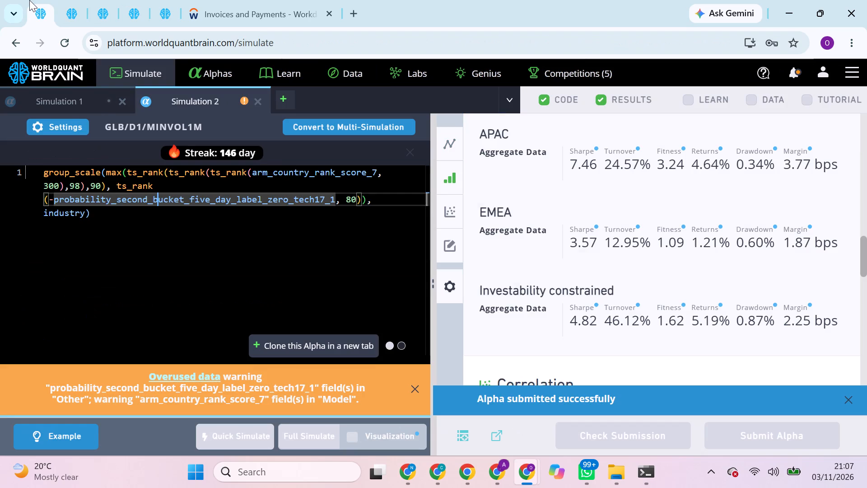
double_click(280, 176)
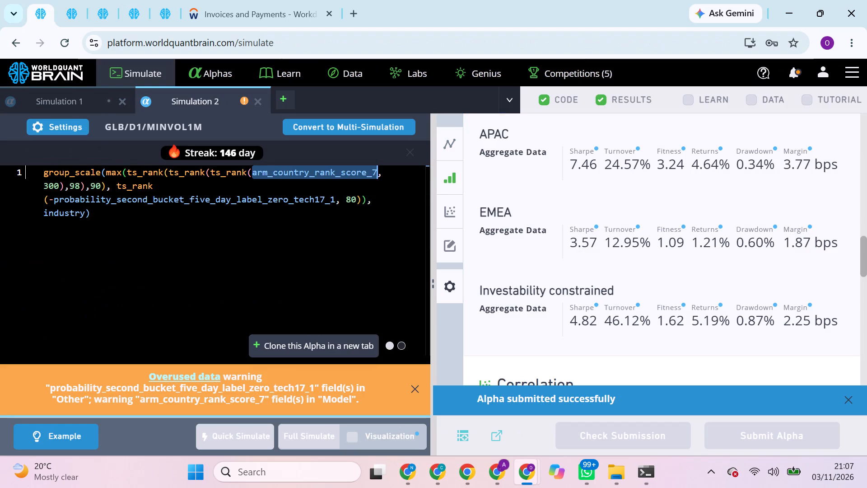
key(ctrl+v)
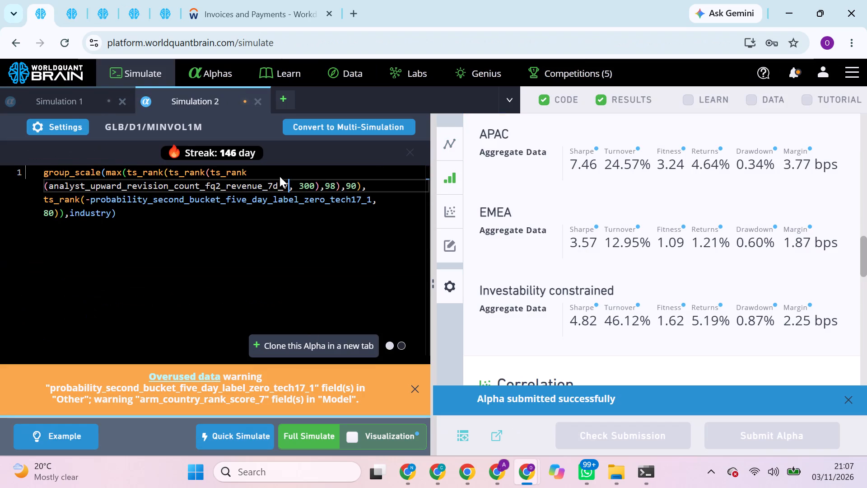
click(314, 442)
Return to the GLB/D1/MINVOL1M super simulation to check on it.
click(60, 0)
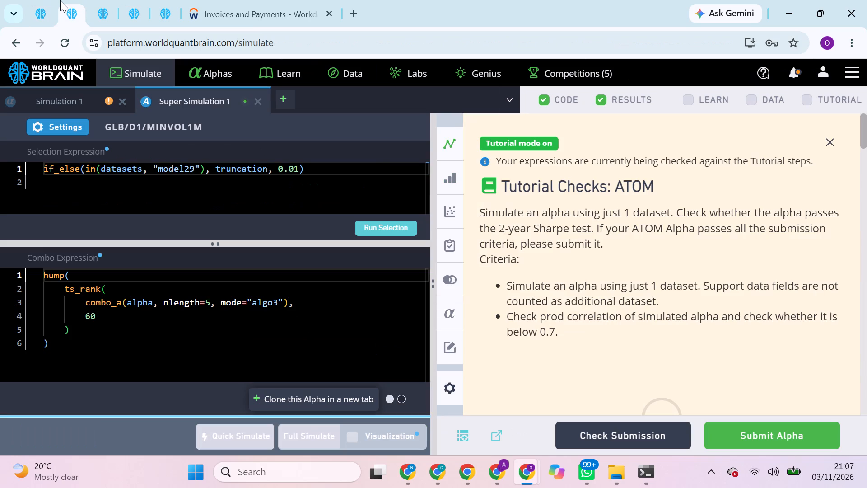